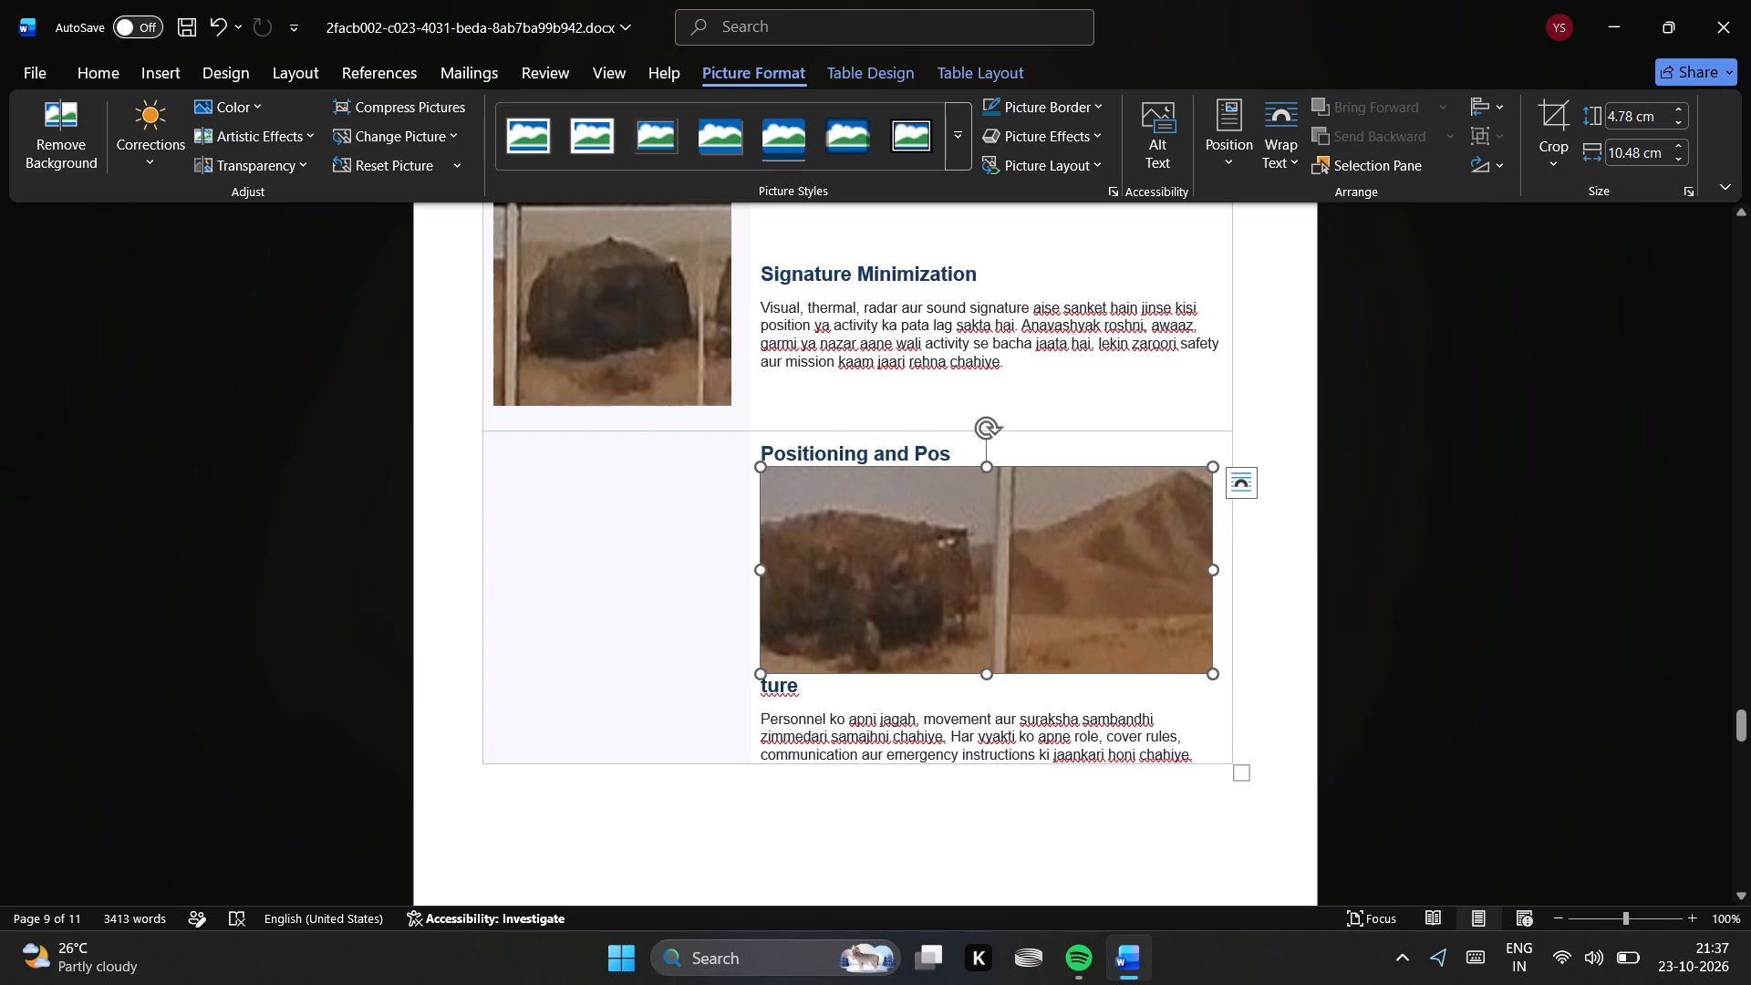
Review the document's closing pages, from the Positioning and Posture entry through the Nishkarsh / Conclusion page to the document's end.
key(Down)
key(Down)
key(Down)
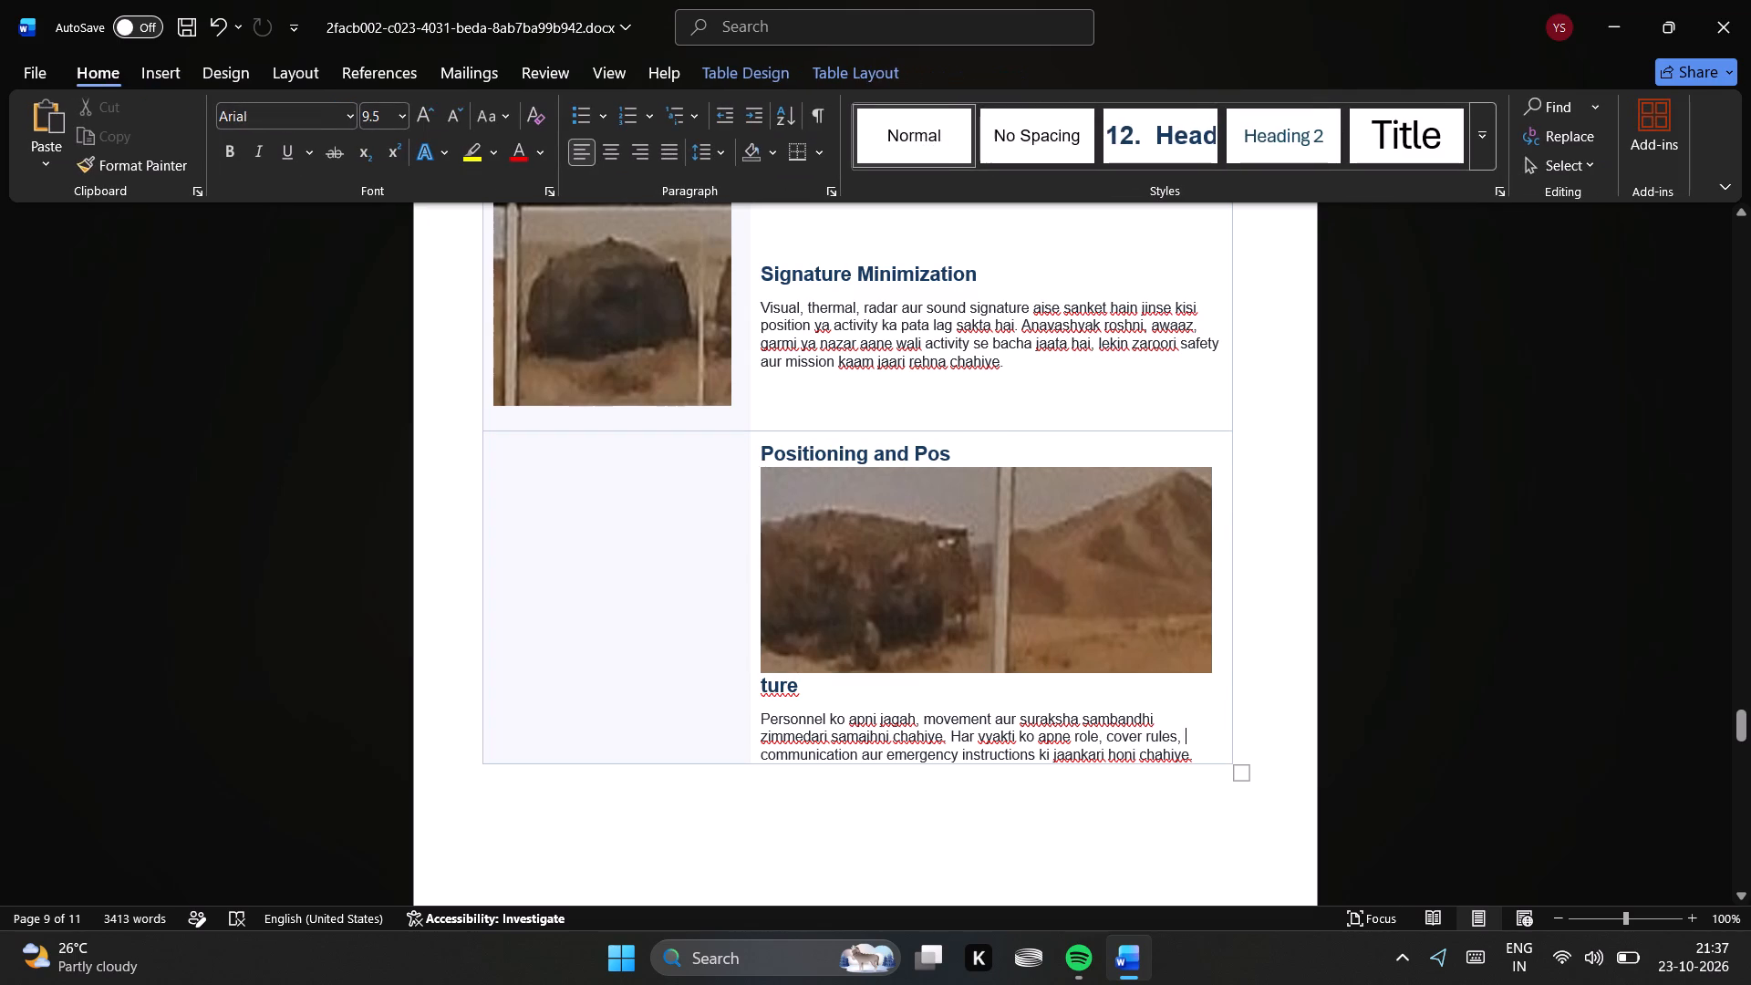
key(Down)
key(Down)
key(Down)
key(Down)
key(Down)
key(Down)
key(Down)
key(Down)
key(Down)
key(Down)
key(Down)
key(Down)
key(Down)
key(Down)
key(Down)
key(Down)
key(Down)
key(Down)
key(Down)
key(Down)
key(Down)
key(Down)
key(Down)
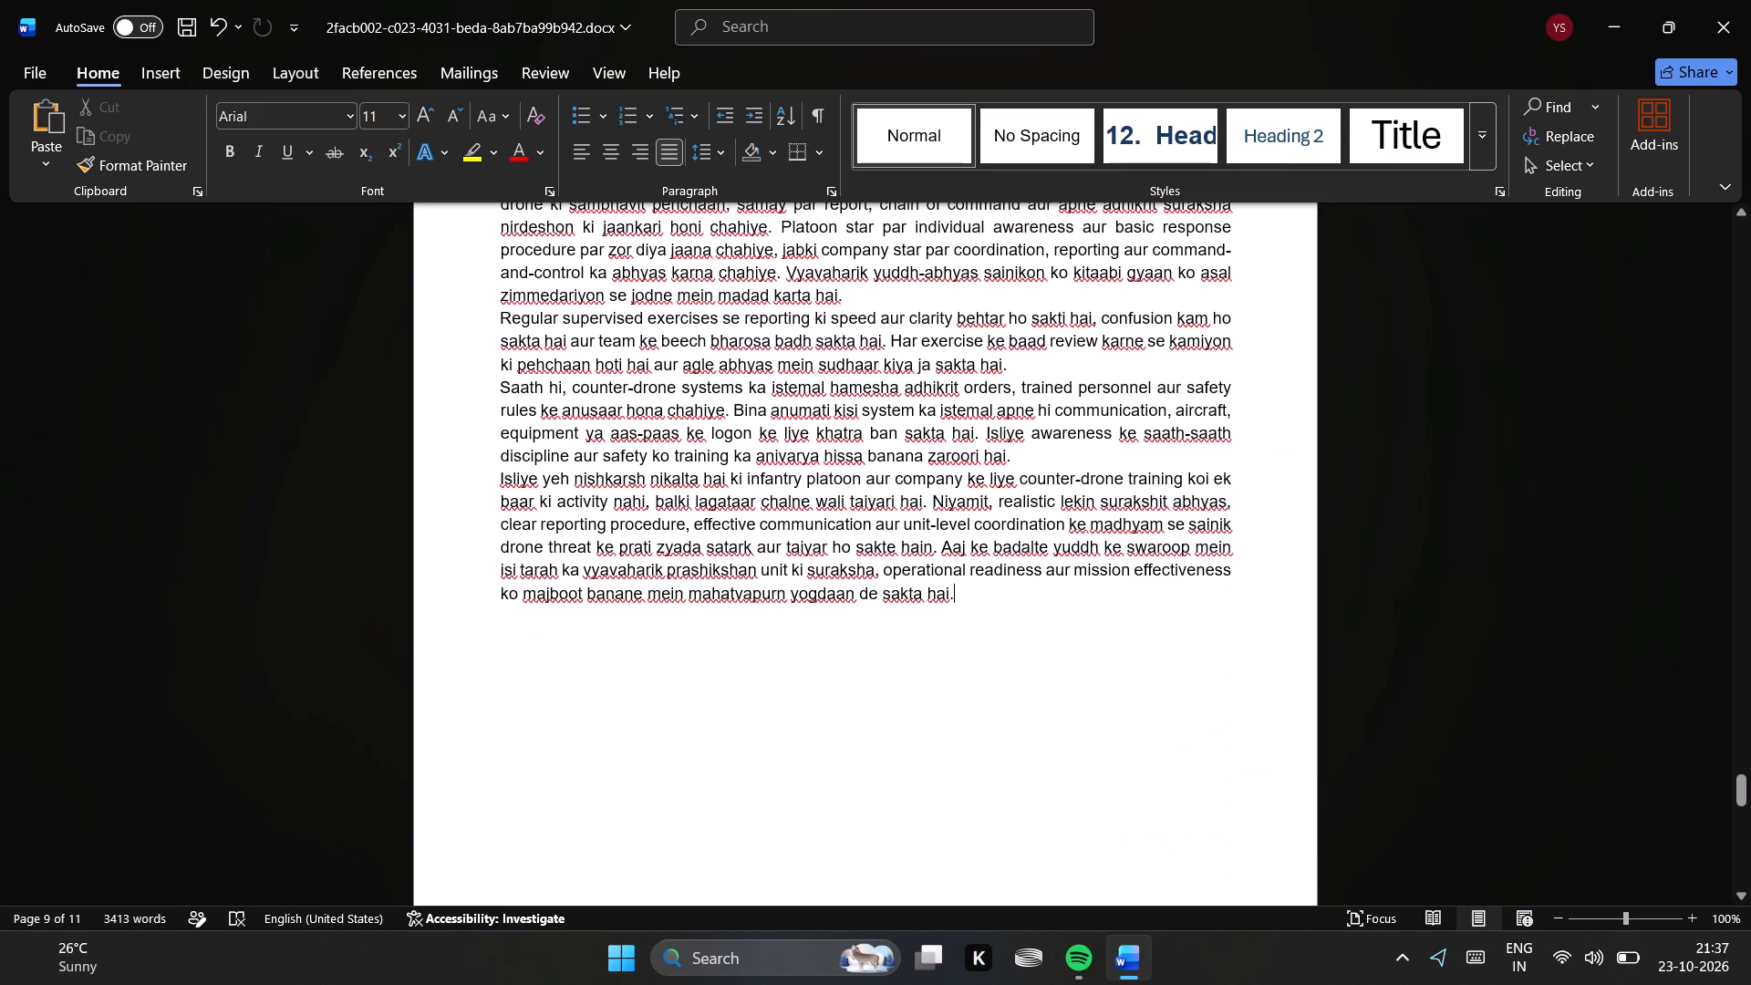
key(Down)
key(Down)
key(Down)
key(Down)
key(Down)
key(Down)
key(Down)
key(Down)
key(Down)
key(Down)
key(Down)
key(Down)
key(Down)
key(Down)
key(Down)
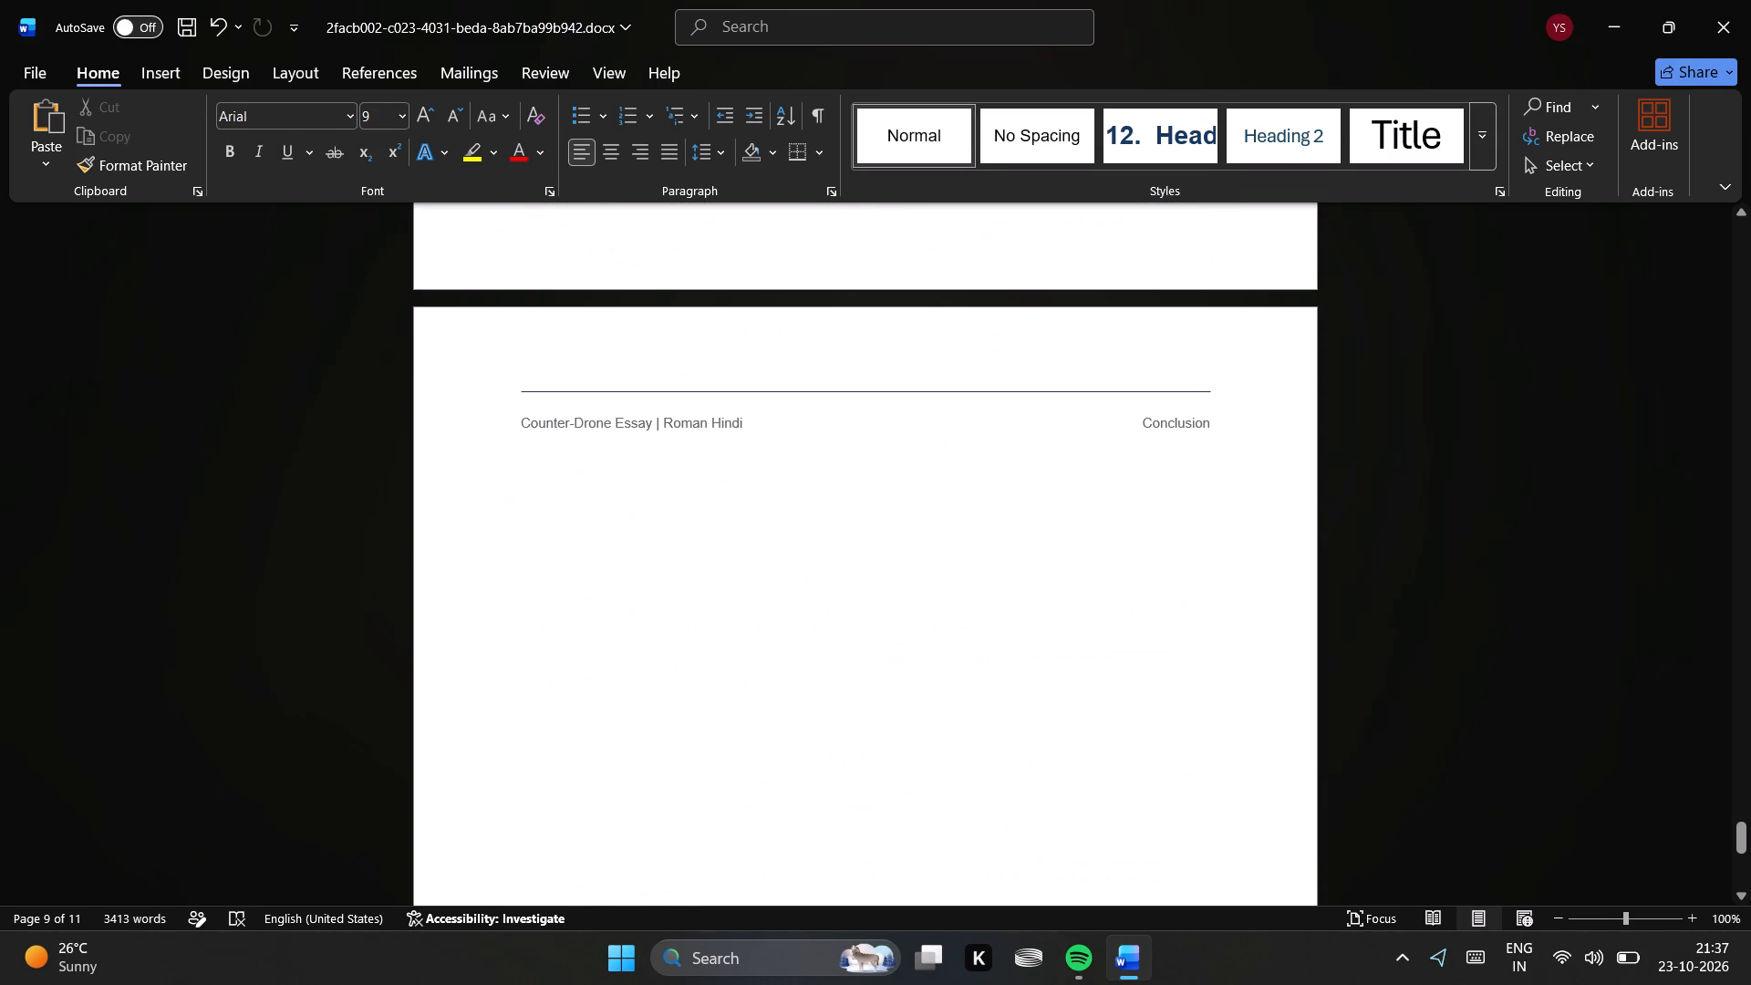
Look back over the conclusion page and the closing paragraphs, up to the end of the passive measures table.
key(Up)
key(Up)
key(Up)
key(Up)
key(Up)
key(Up)
key(Up)
key(Up)
key(Up)
key(Up)
key(Up)
key(Up)
key(Up)
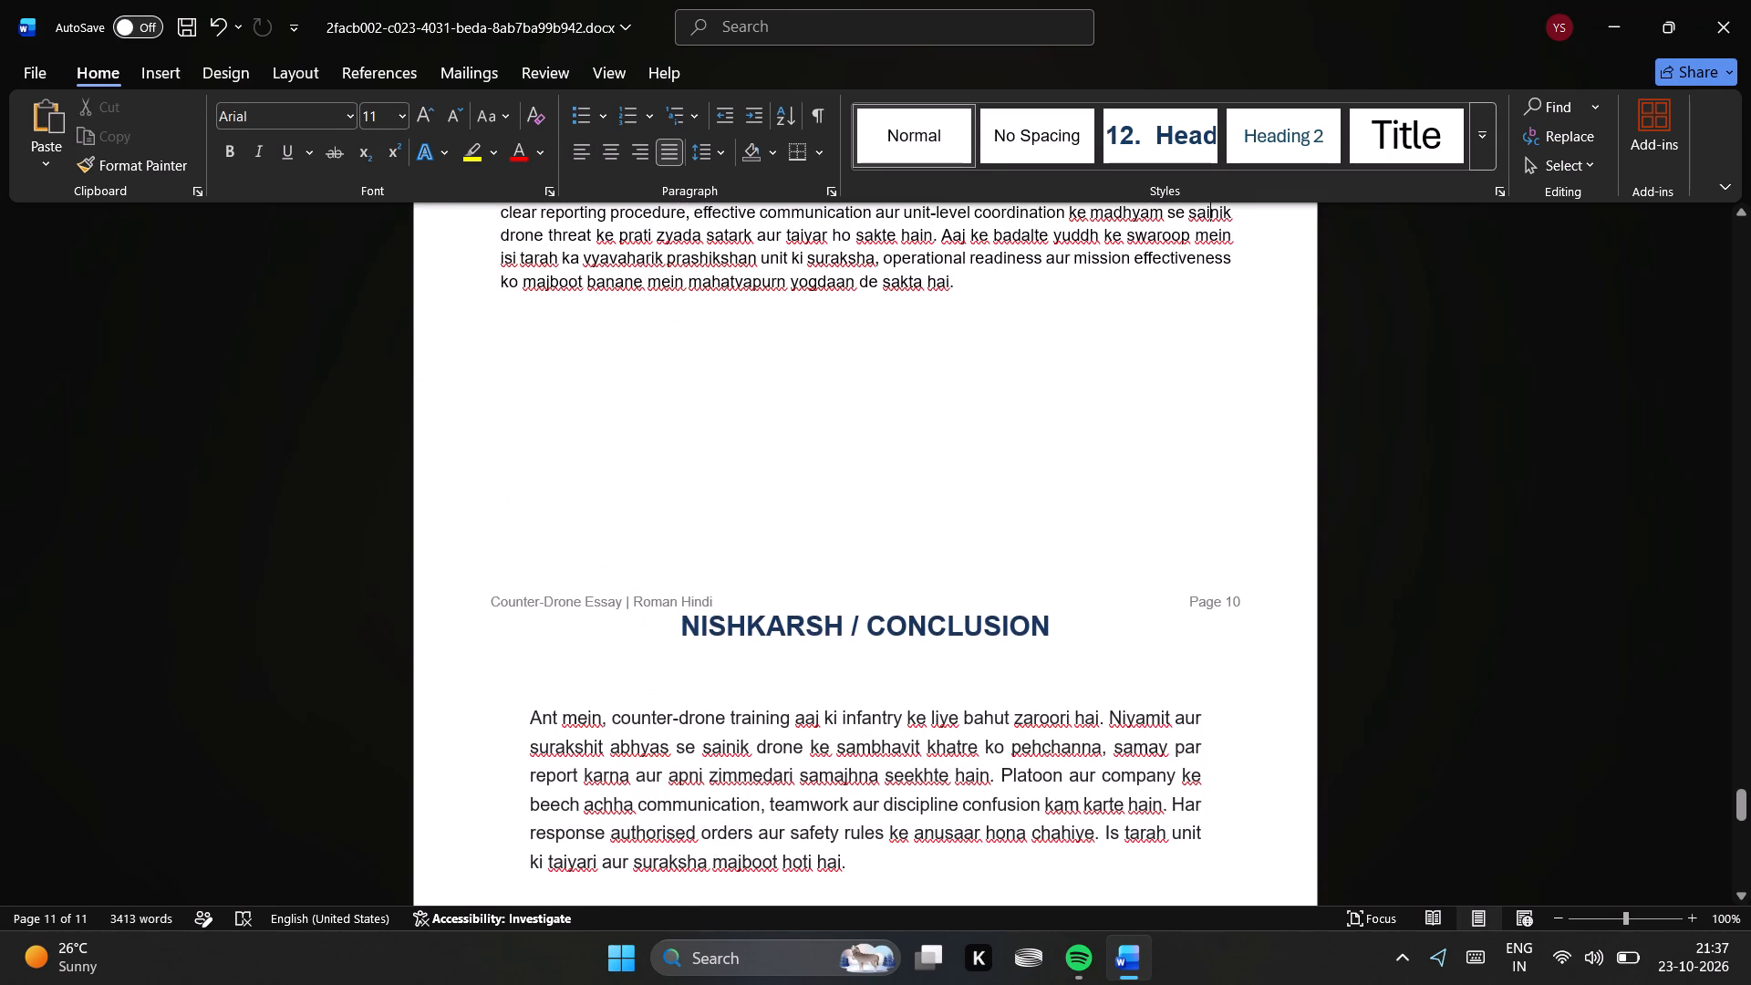
key(Up)
key(Up)
key(Up)
key(Up)
key(Up)
key(Up)
key(Up)
key(Up)
key(Up)
key(Up)
key(Up)
key(Up)
key(Up)
key(Up)
key(Up)
key(Up)
key(Up)
key(Up)
key(Up)
key(Up)
key(Up)
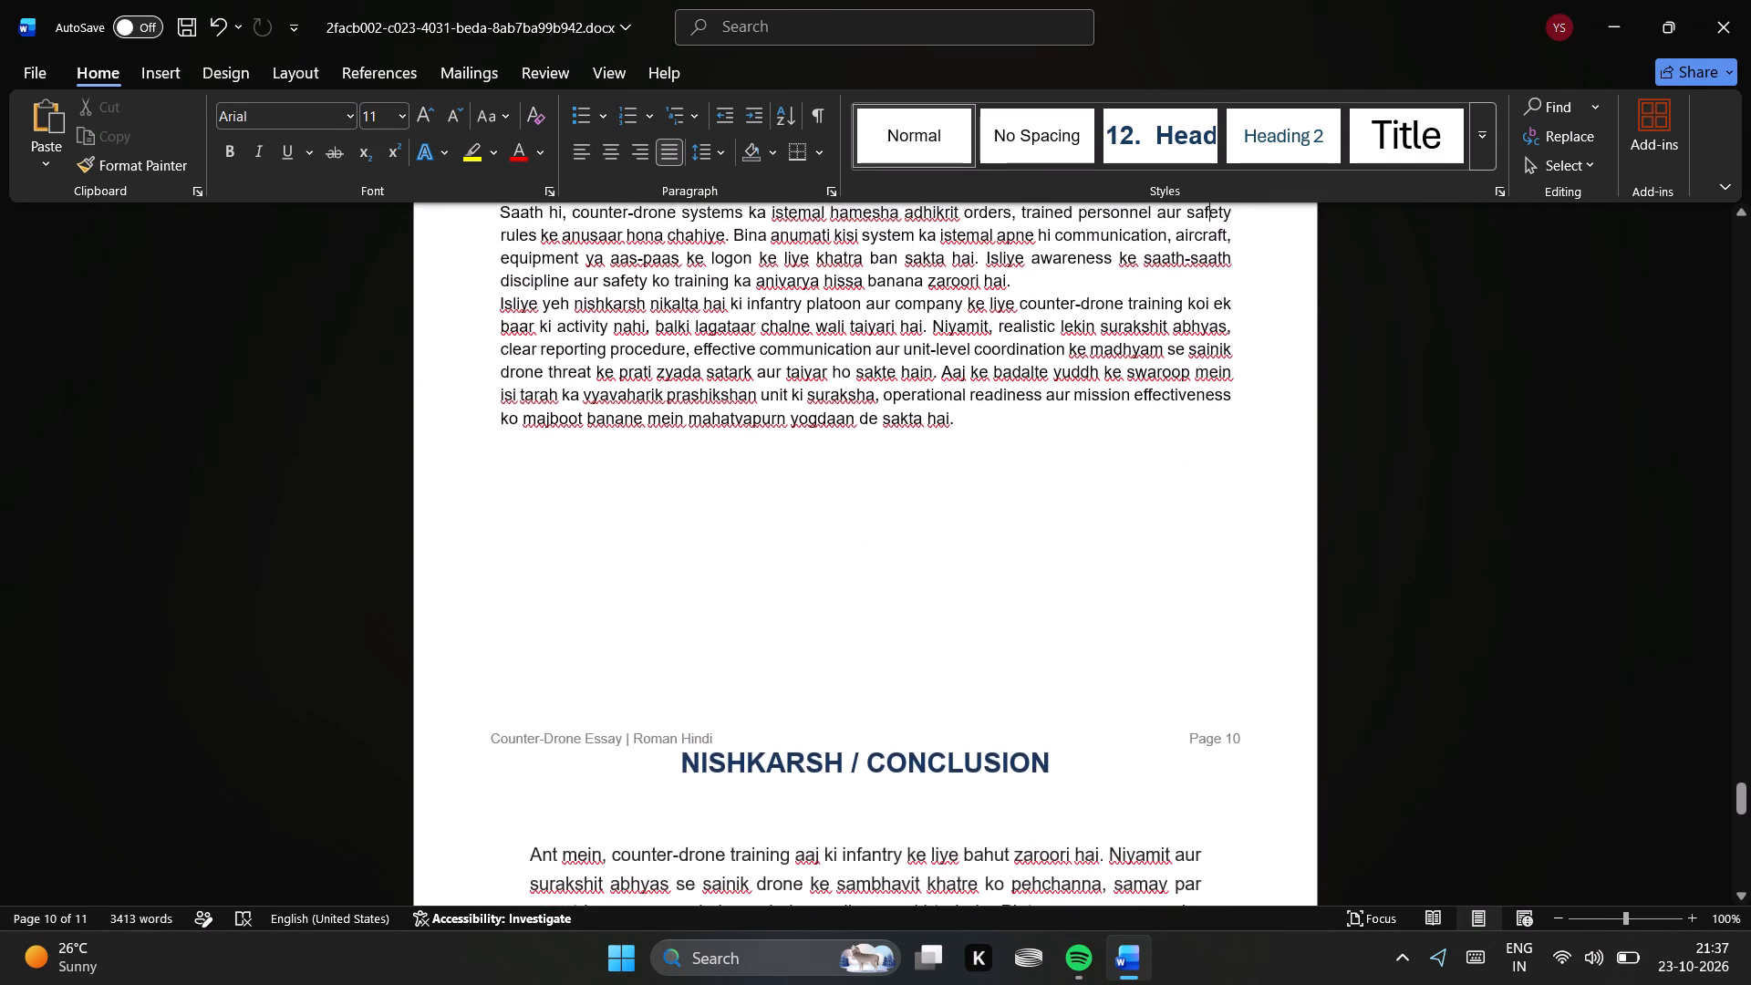
key(Up)
key(Up)
key(Up)
key(Up)
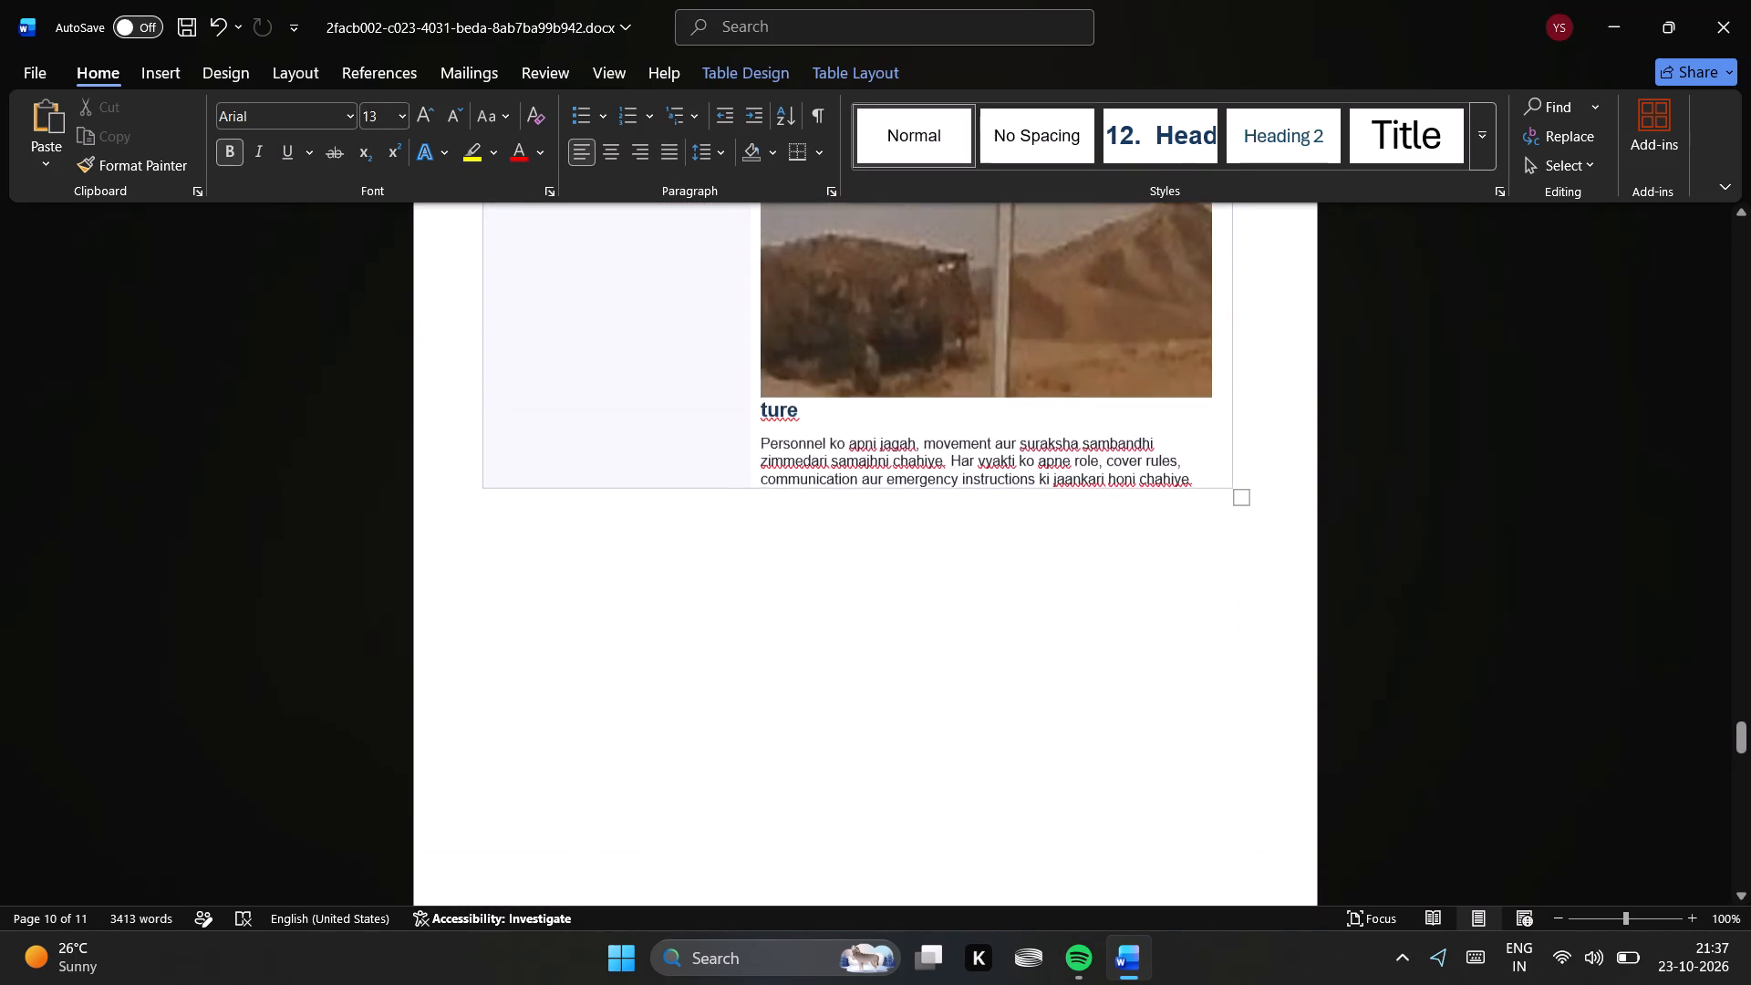
Examine the layout of images and text in the "B. Passive Measures — Rakshatmak Upay" tables, up to the Rapid Relocation entry.
key(Up)
key(Up)
key(Up)
key(Up)
key(Up)
key(Up)
key(Up)
key(Up)
key(Up)
key(Up)
key(Up)
key(Up)
key(Up)
key(Up)
key(Up)
key(Up)
key(Up)
key(Up)
key(Up)
key(Up)
key(Up)
key(Up)
key(Up)
key(Up)
key(Up)
key(Up)
key(Up)
key(Up)
key(Up)
key(Up)
key(Up)
key(Up)
key(Up)
key(Up)
key(Up)
key(Up)
key(Up)
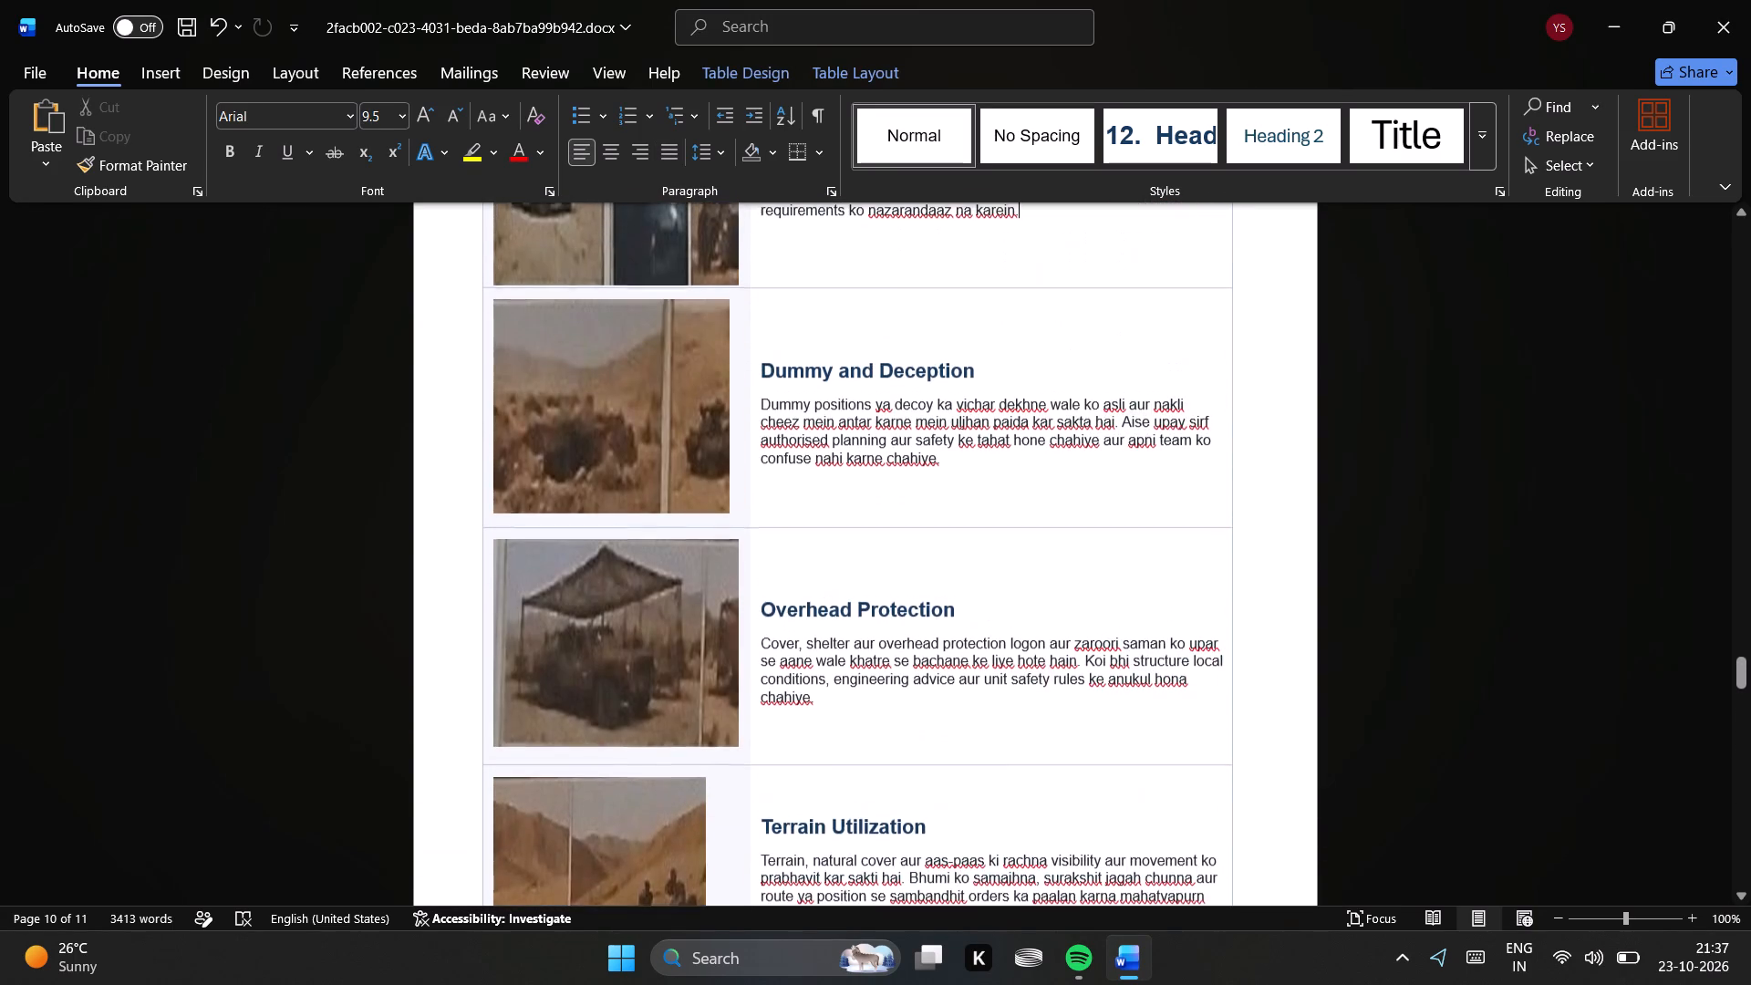
key(Up)
key(Up)
key(Up)
key(Up)
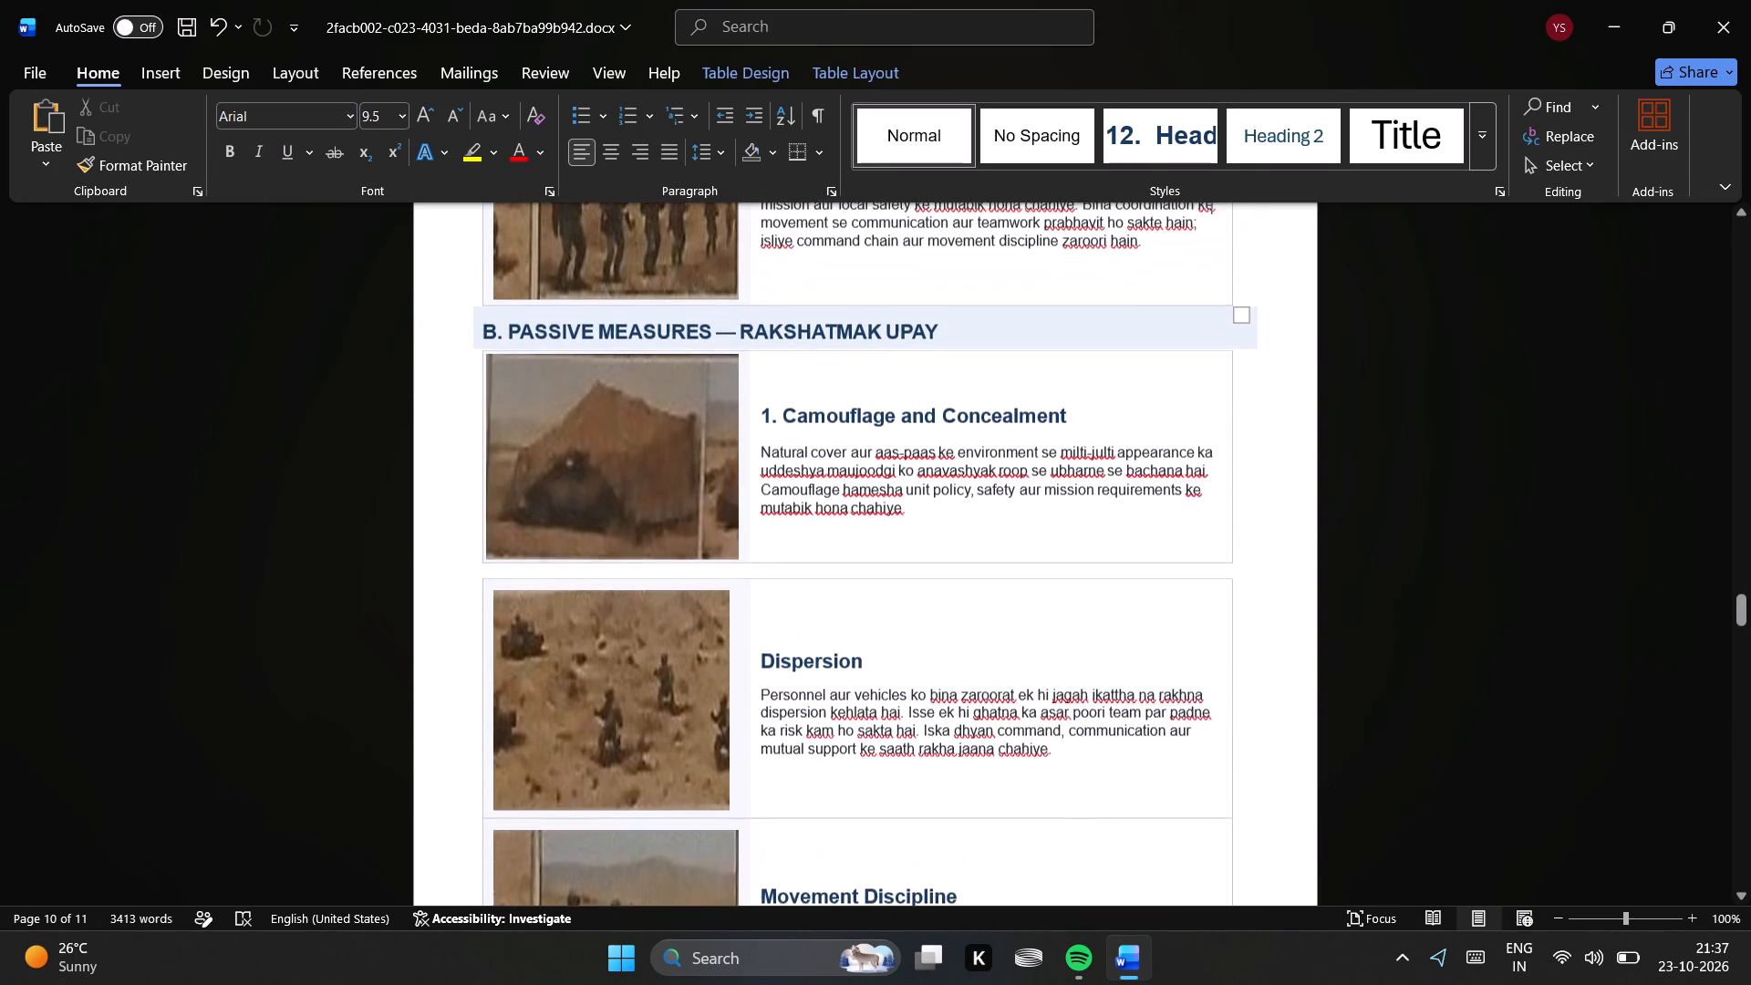
key(Up)
key(Up)
key(Up)
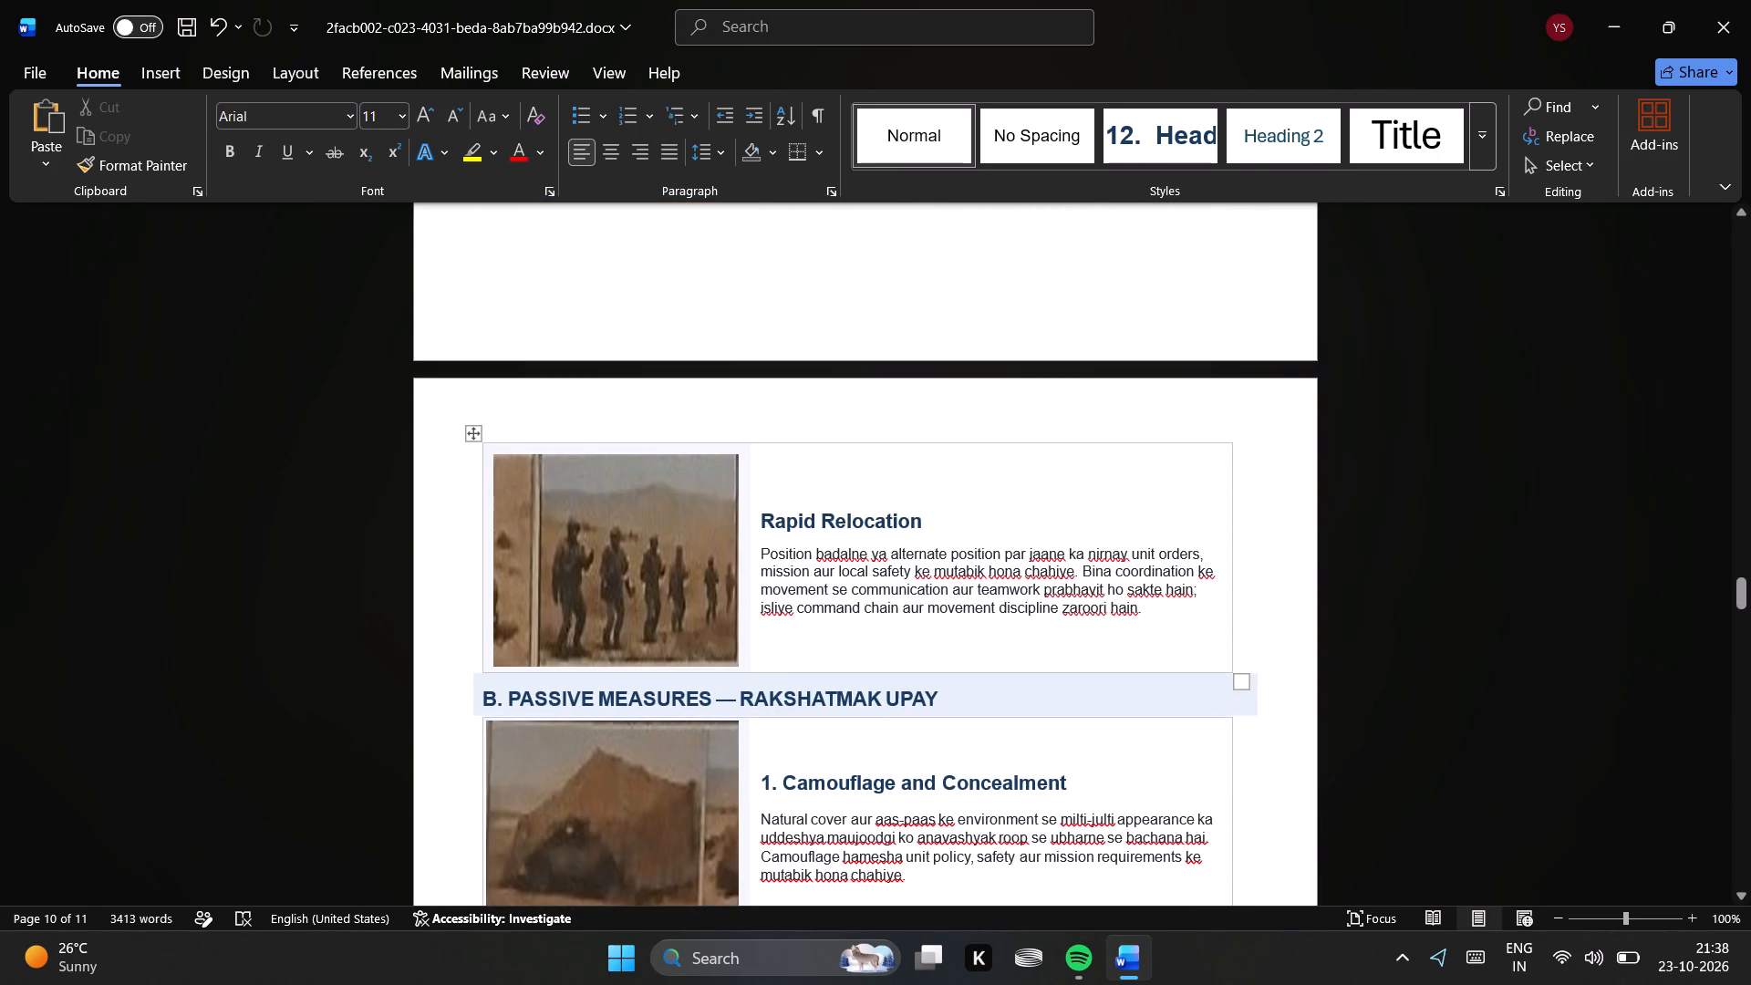
Examine the "A. Active Measures — Sakriya Upay" tables, the section 12 heading and the end of the text preceding it.
key(Up)
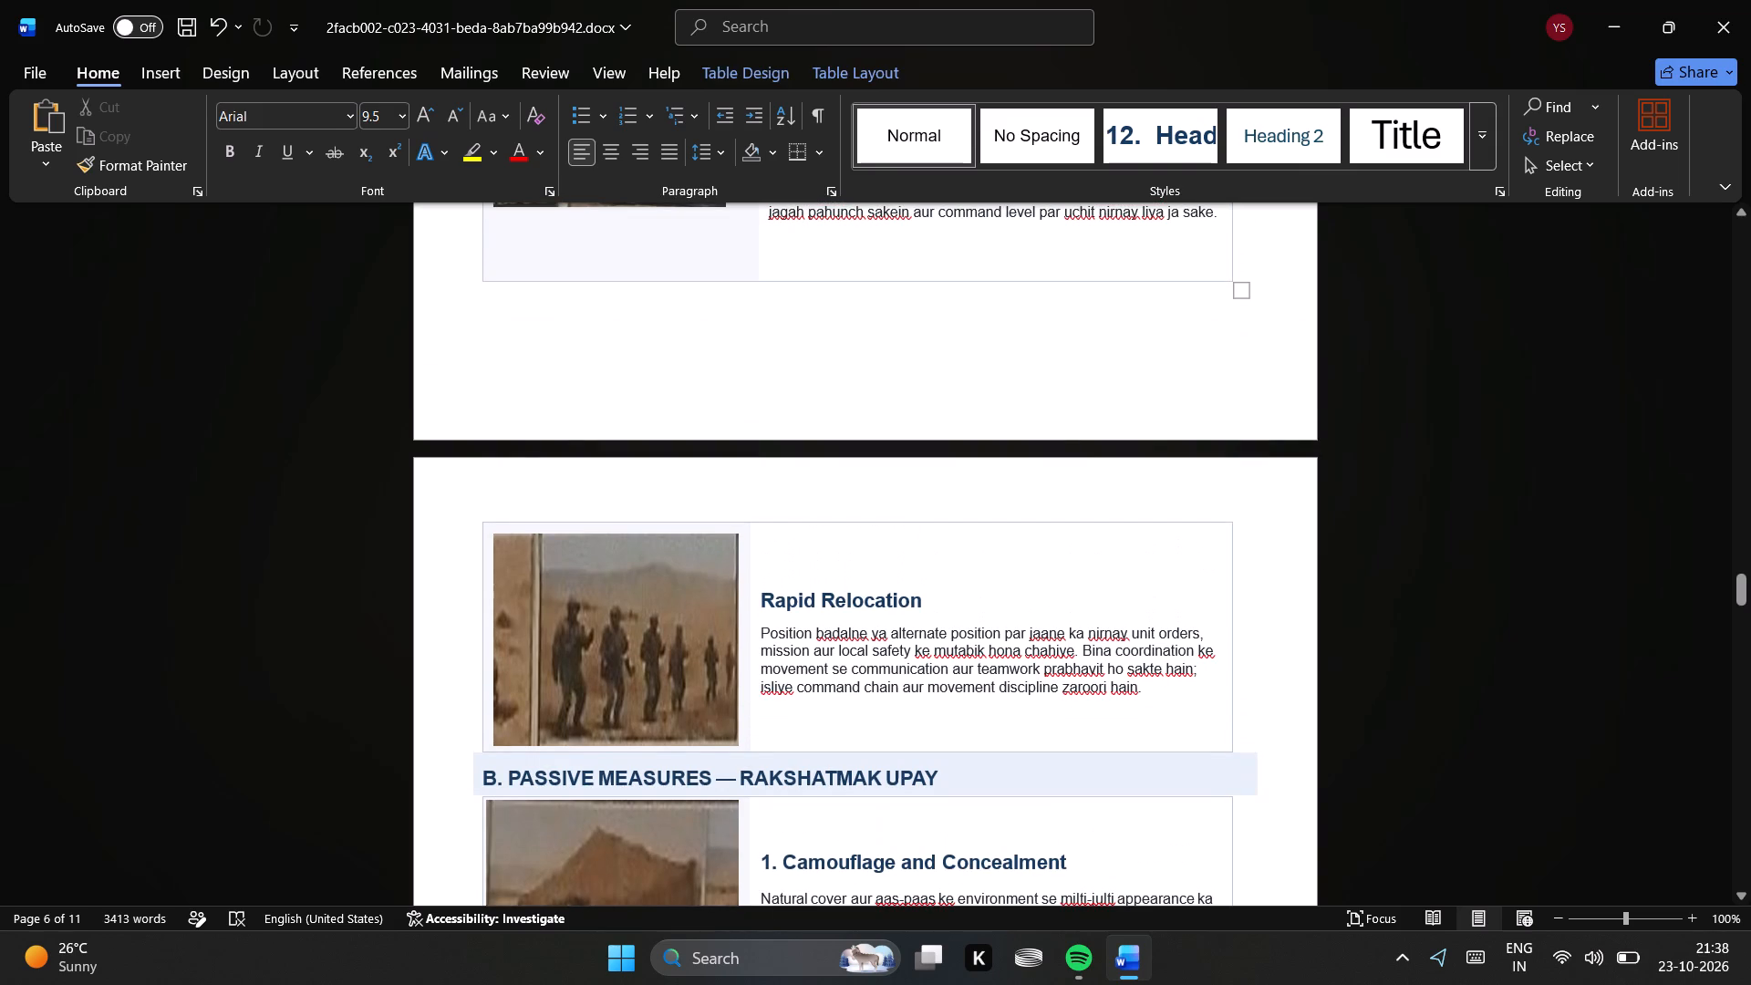
key(Up)
key(Up)
key(Up)
key(Up)
key(Up)
key(Up)
key(Up)
key(Up)
key(Up)
key(Up)
key(Up)
key(Up)
key(Up)
key(Up)
key(Up)
key(Up)
key(Up)
key(Up)
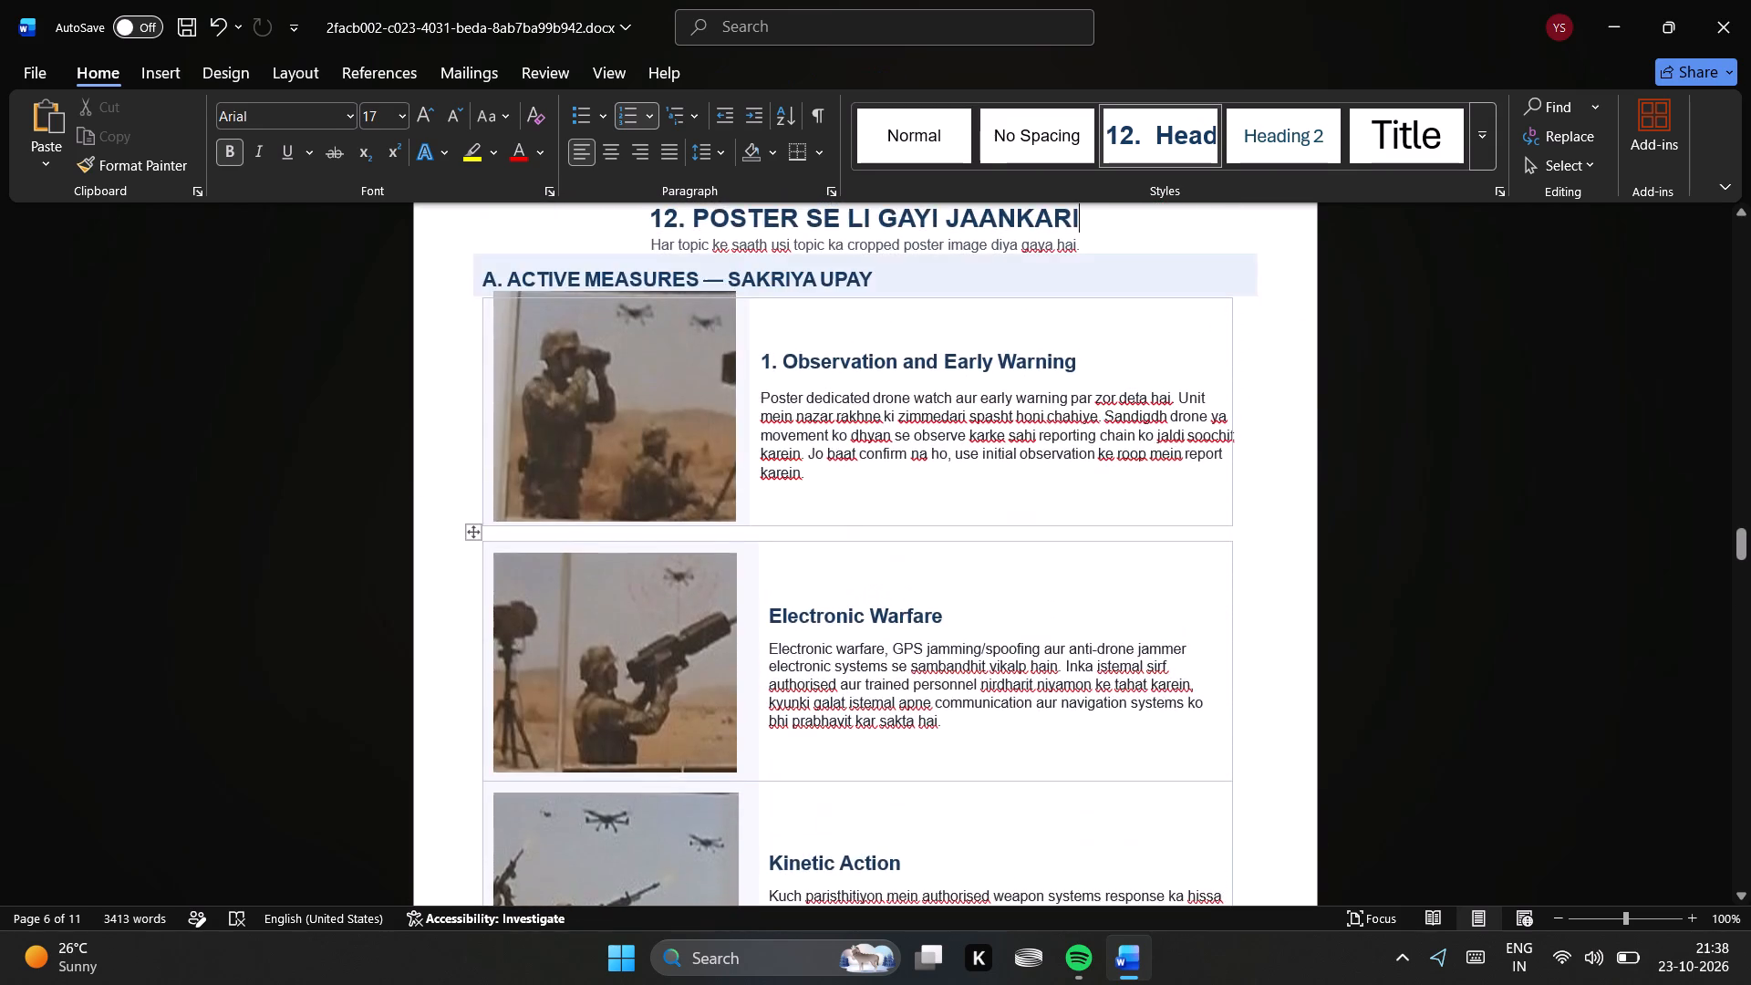
key(Up)
key(Up)
key(Up)
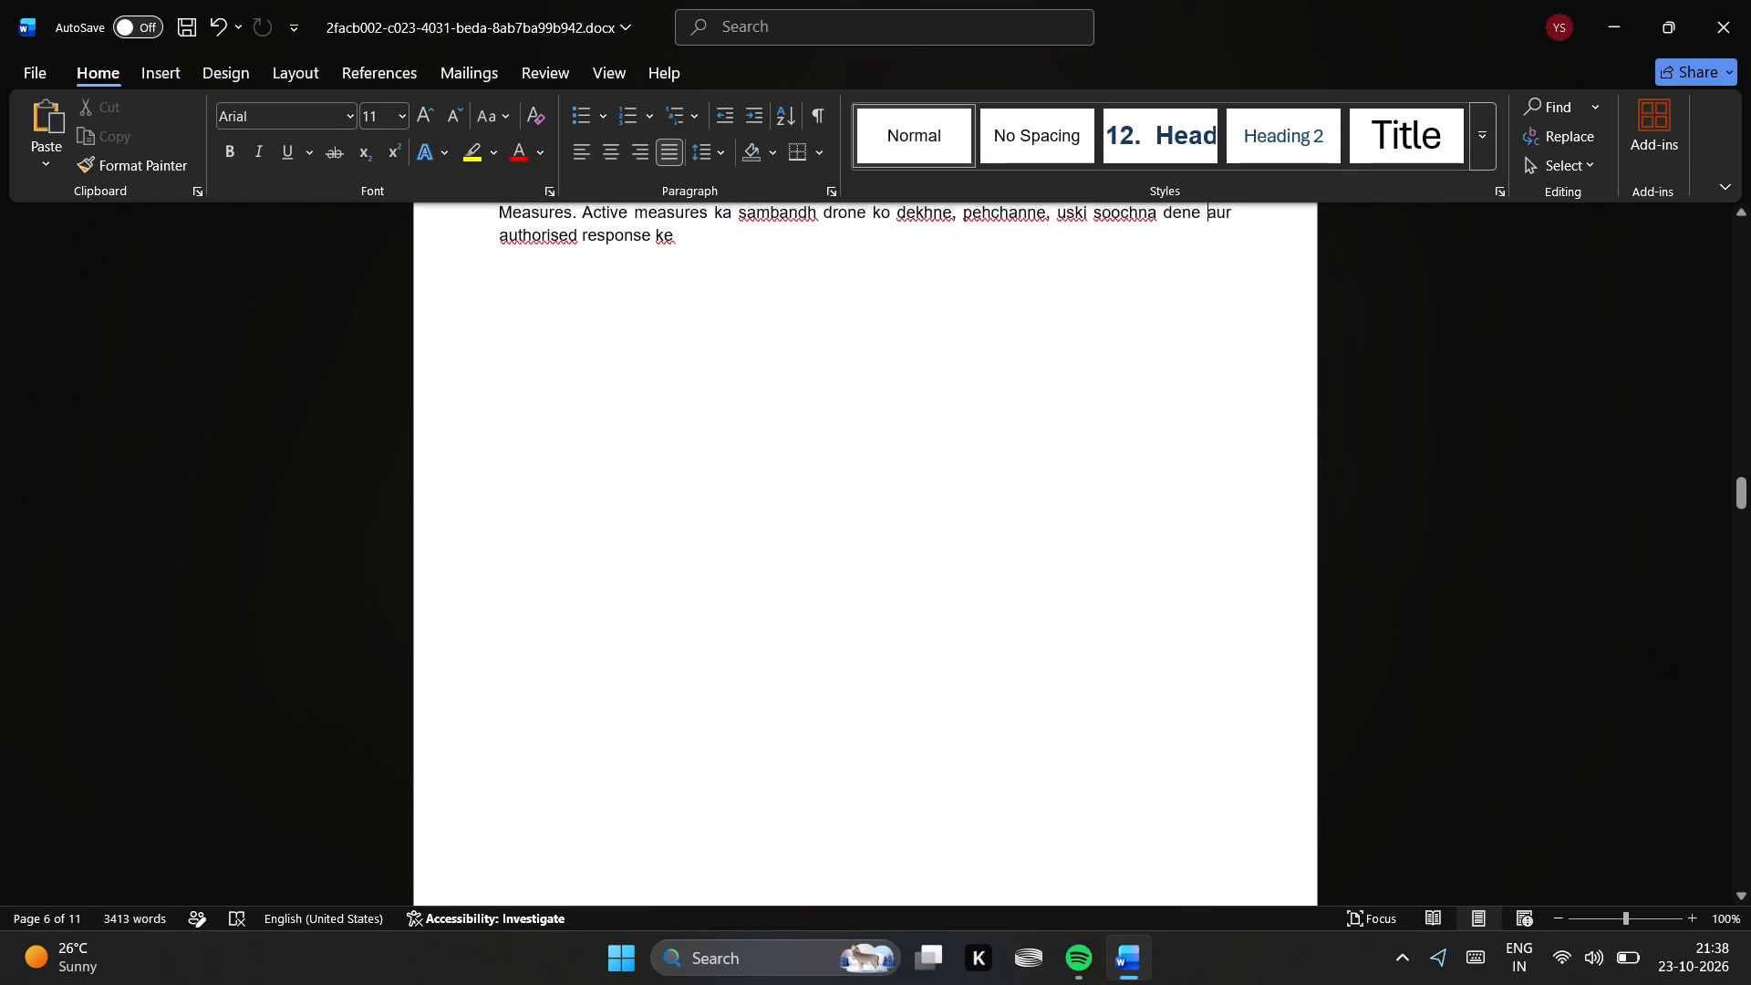
Review section 12 from its heading through the "A. Active Measures — Sakriya Upay" tables to the Rapid Relocation entry.
key(Up)
key(Up)
key(Down)
key(Down)
key(Down)
key(Down)
key(Down)
key(Down)
key(Down)
key(Down)
key(Down)
key(Down)
key(Down)
key(Down)
key(Down)
key(Down)
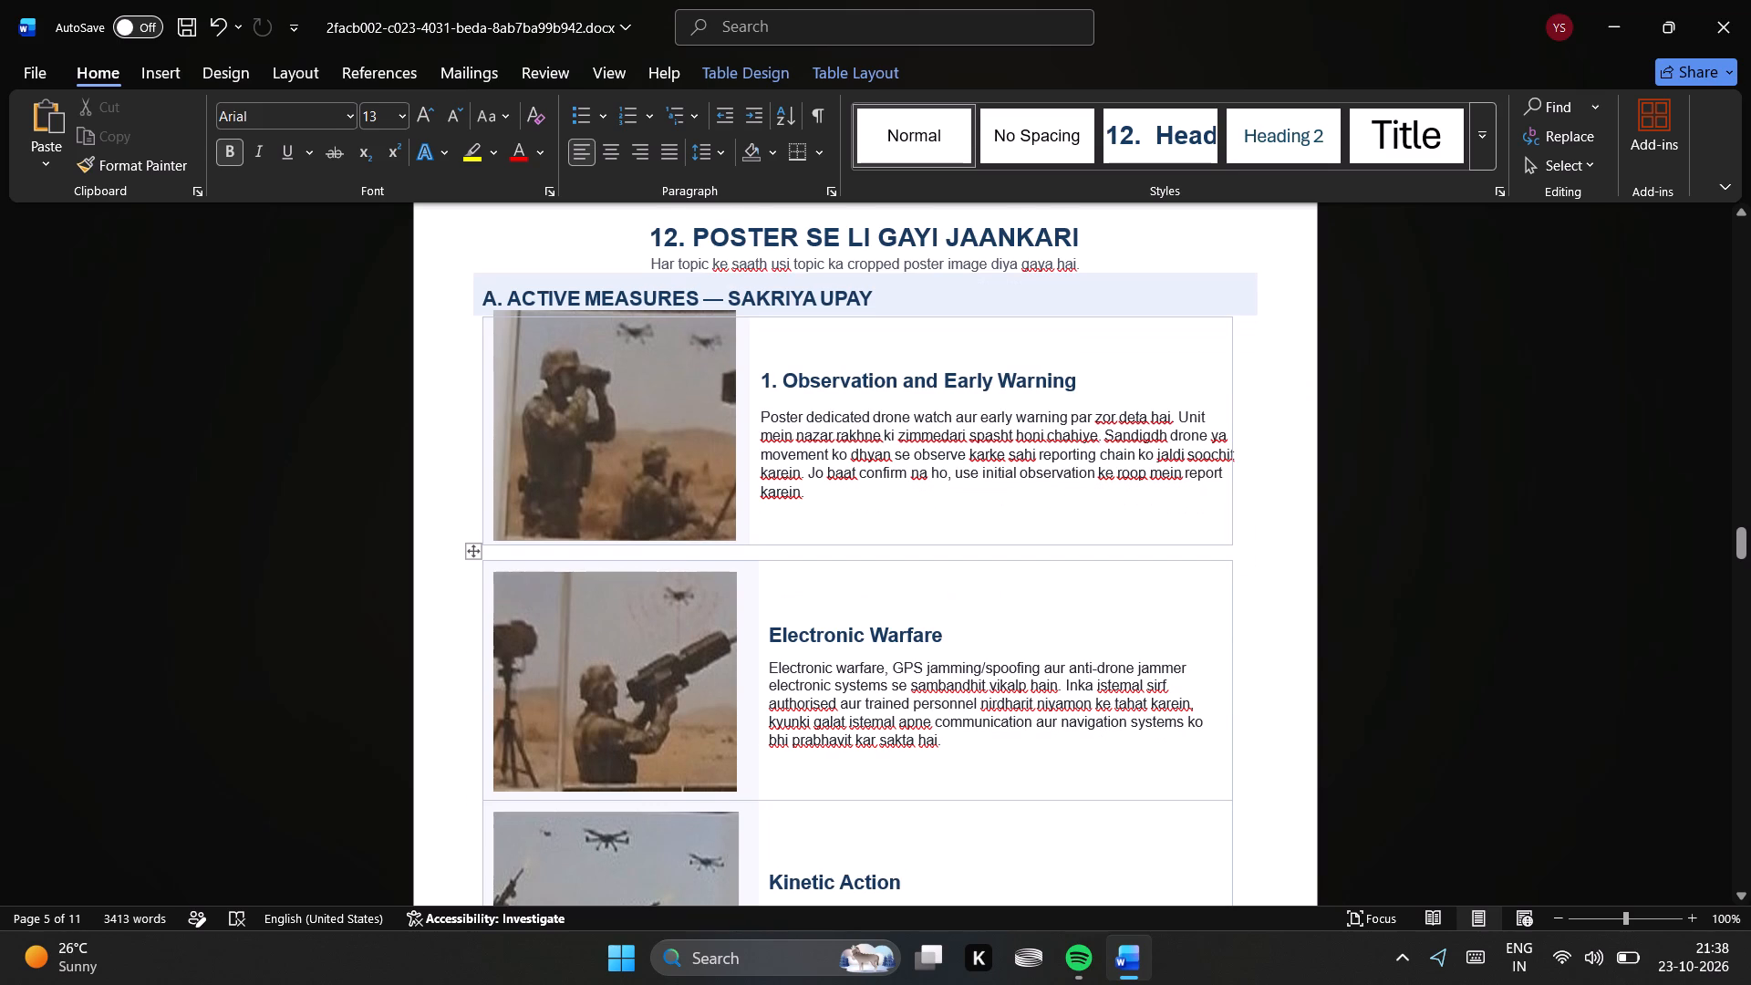
key(Down)
key(Down)
key(Down)
key(Down)
key(Down)
key(Down)
key(Down)
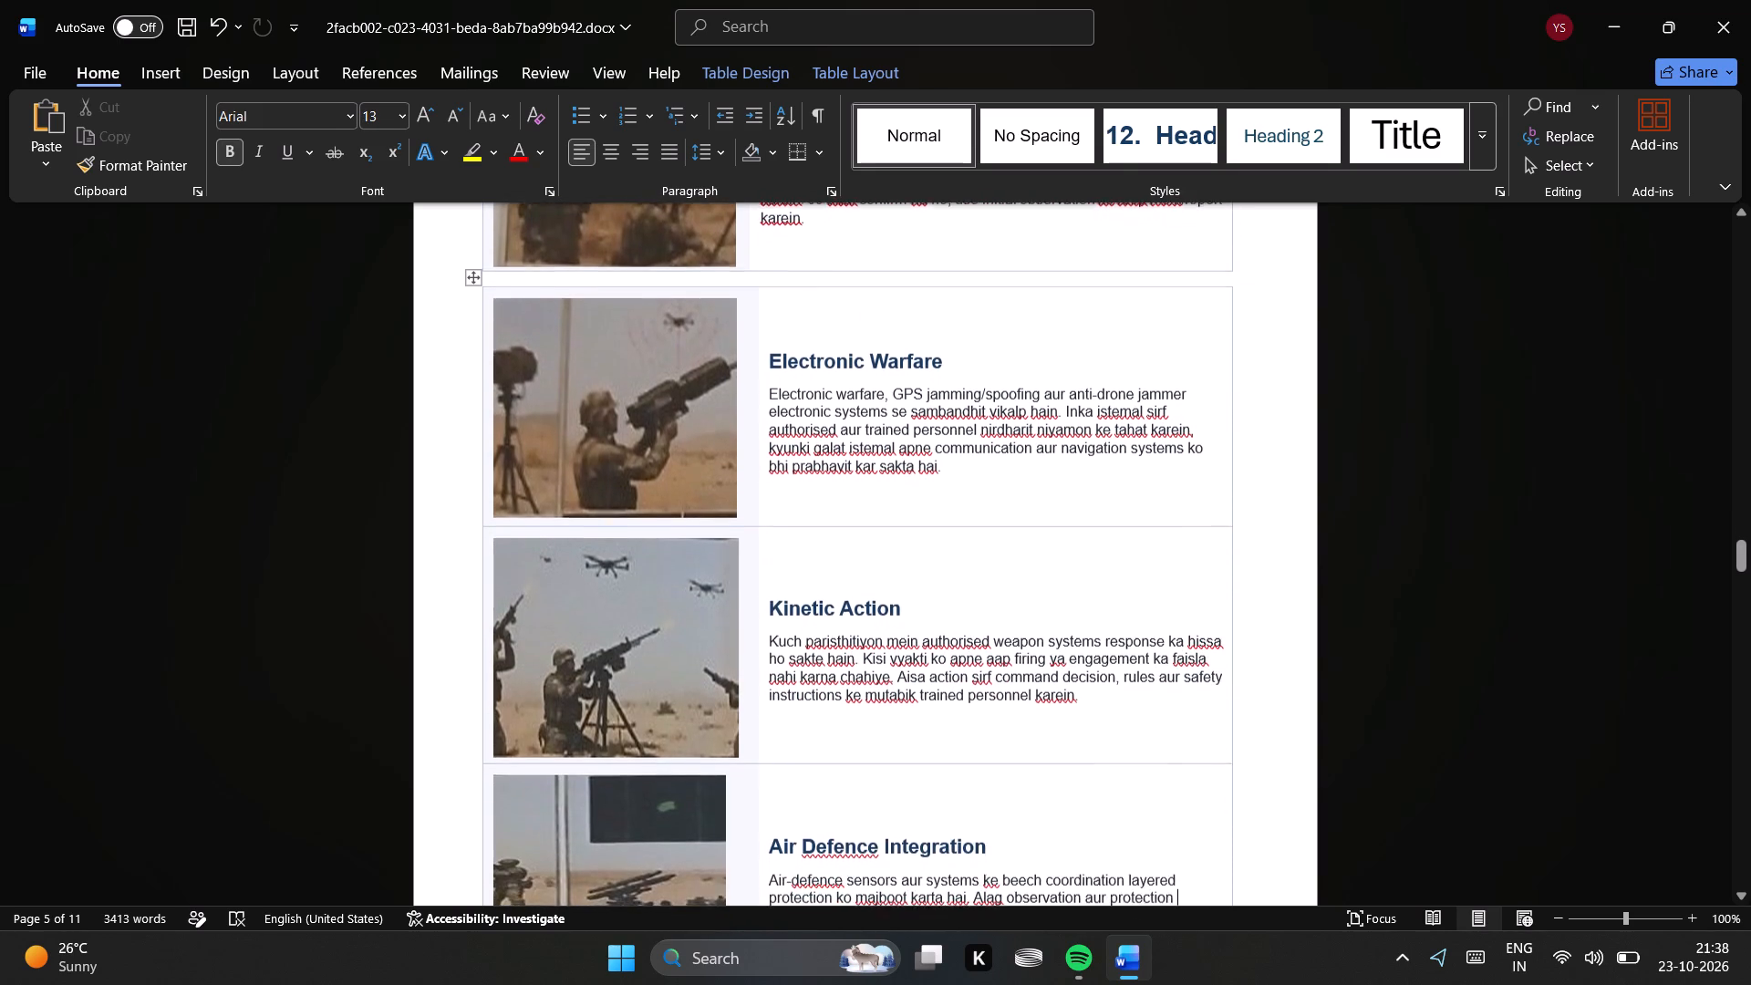
key(Down)
key(Down)
key(Down)
key(Down)
key(Down)
key(Down)
key(Down)
key(Down)
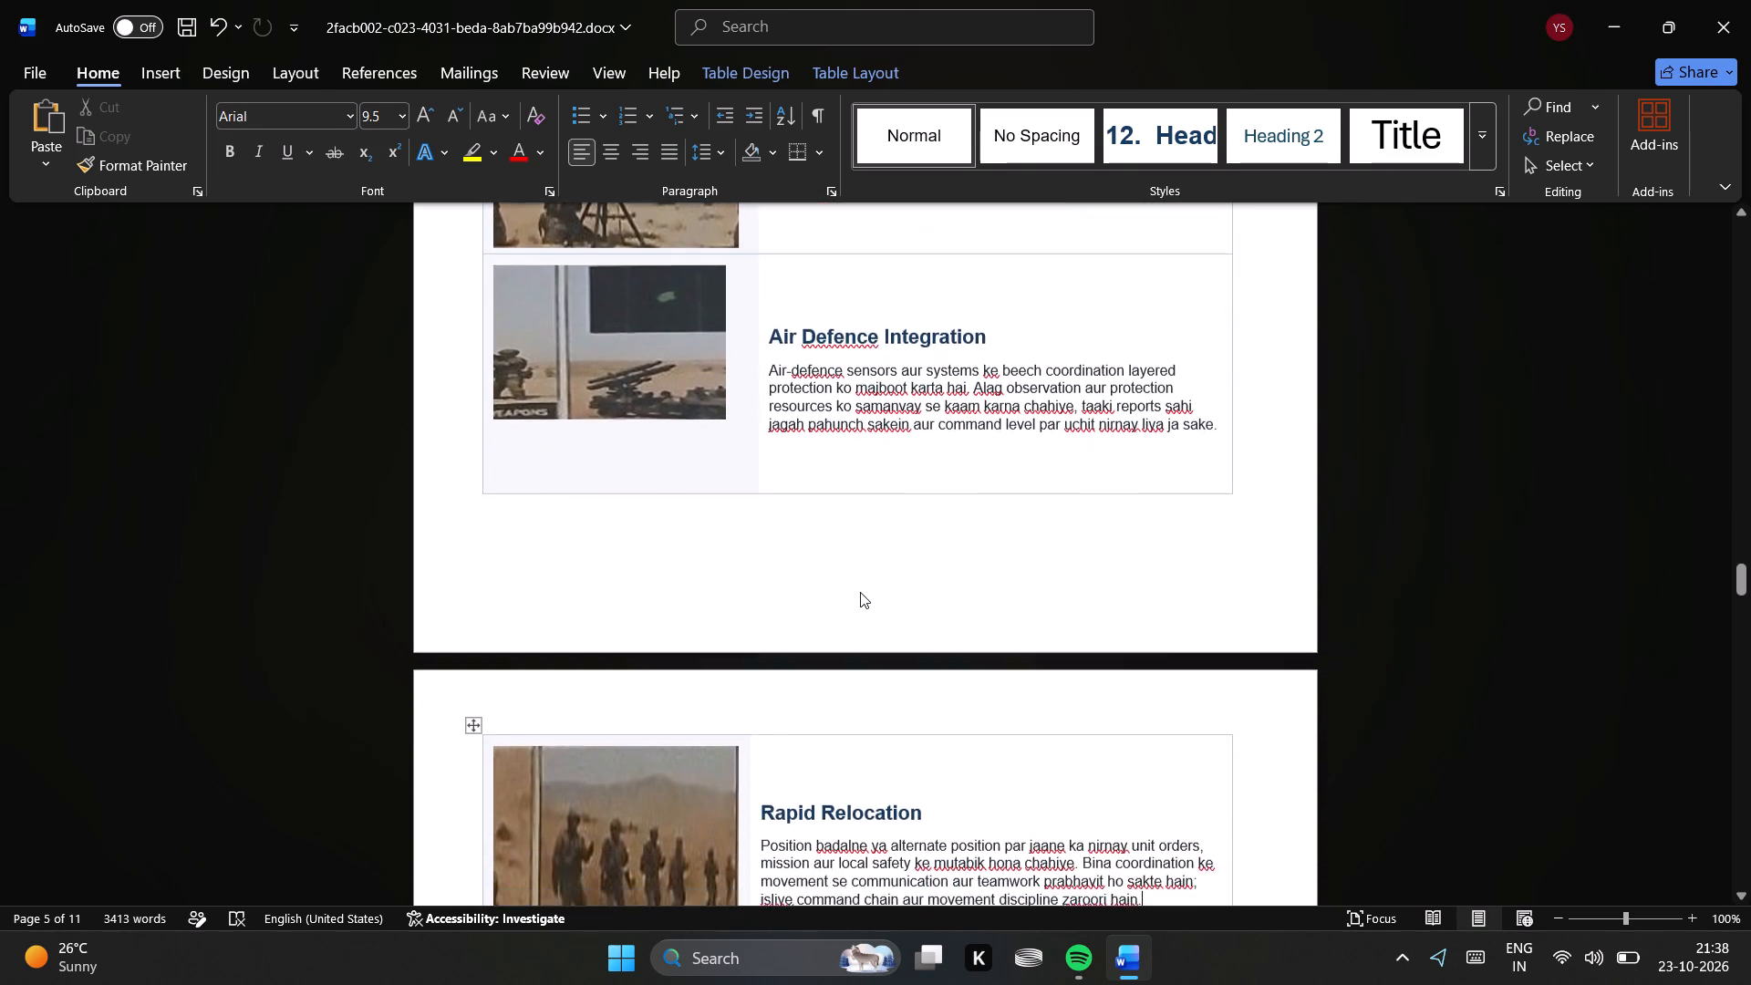
key(Down)
key(Down)
key(Down)
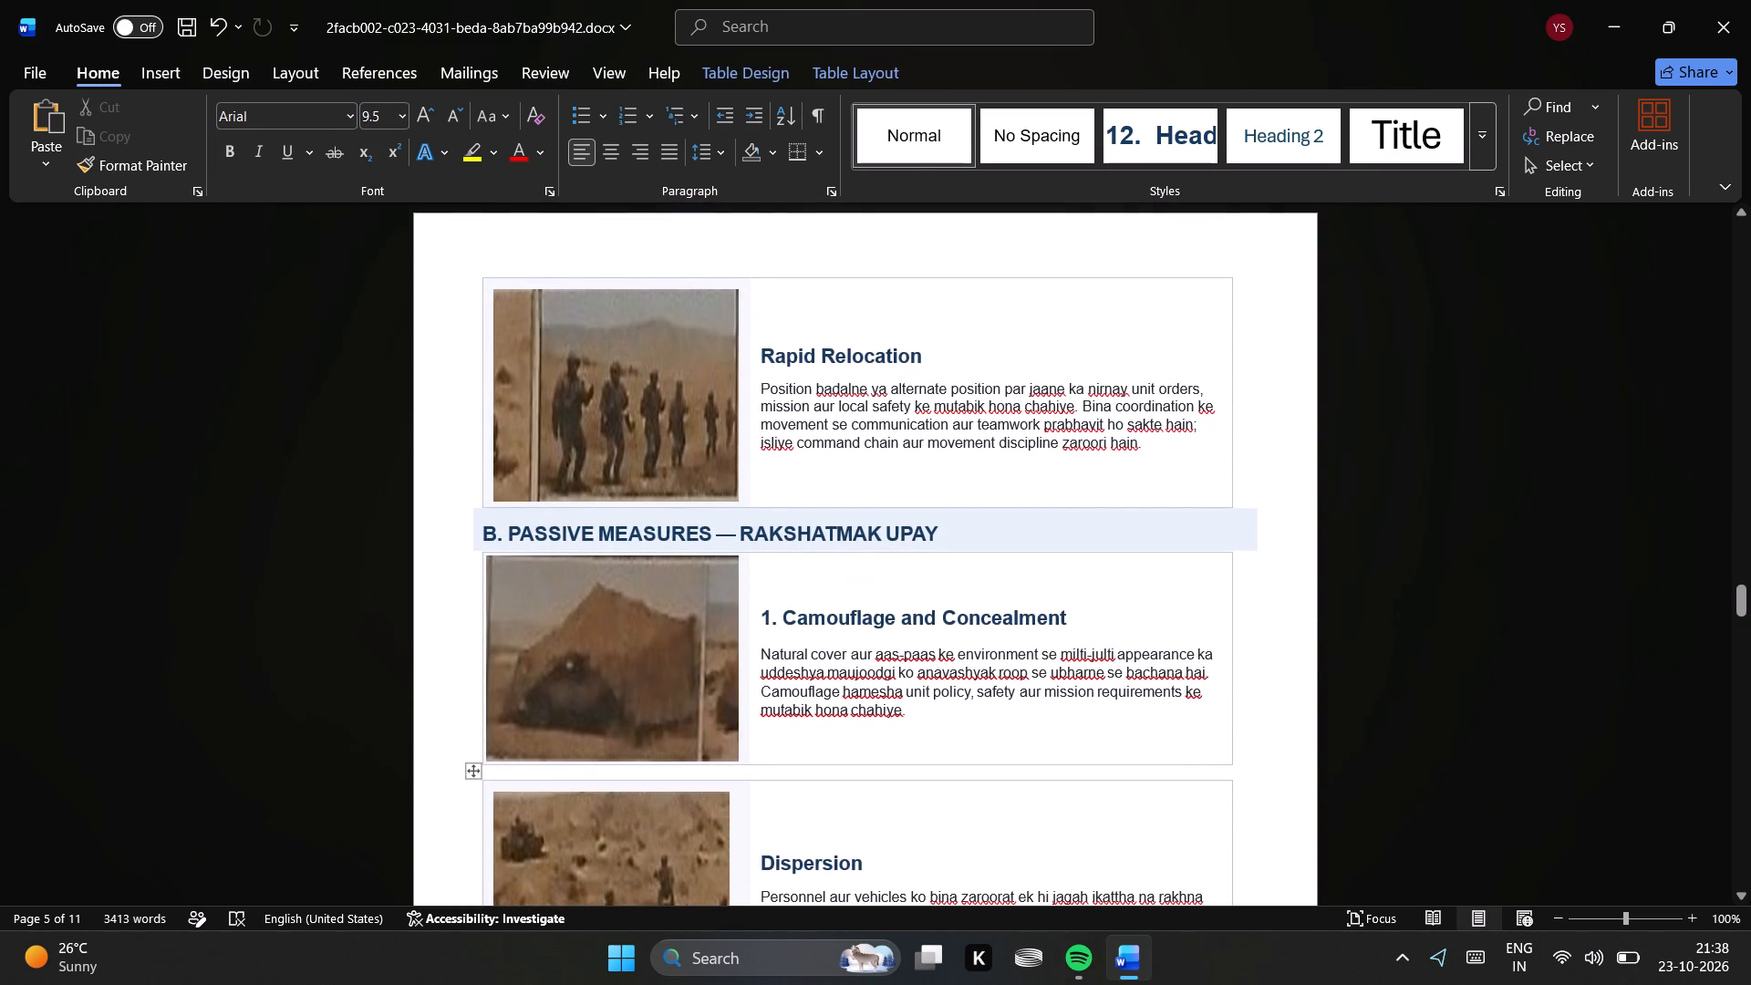
Review the images and text in the "B. Passive Measures — Rakshatmak Upay" tables, from Camouflage and Concealment to Terrain Utilization.
key(Down)
key(Down)
key(Down)
key(Down)
key(Down)
key(Down)
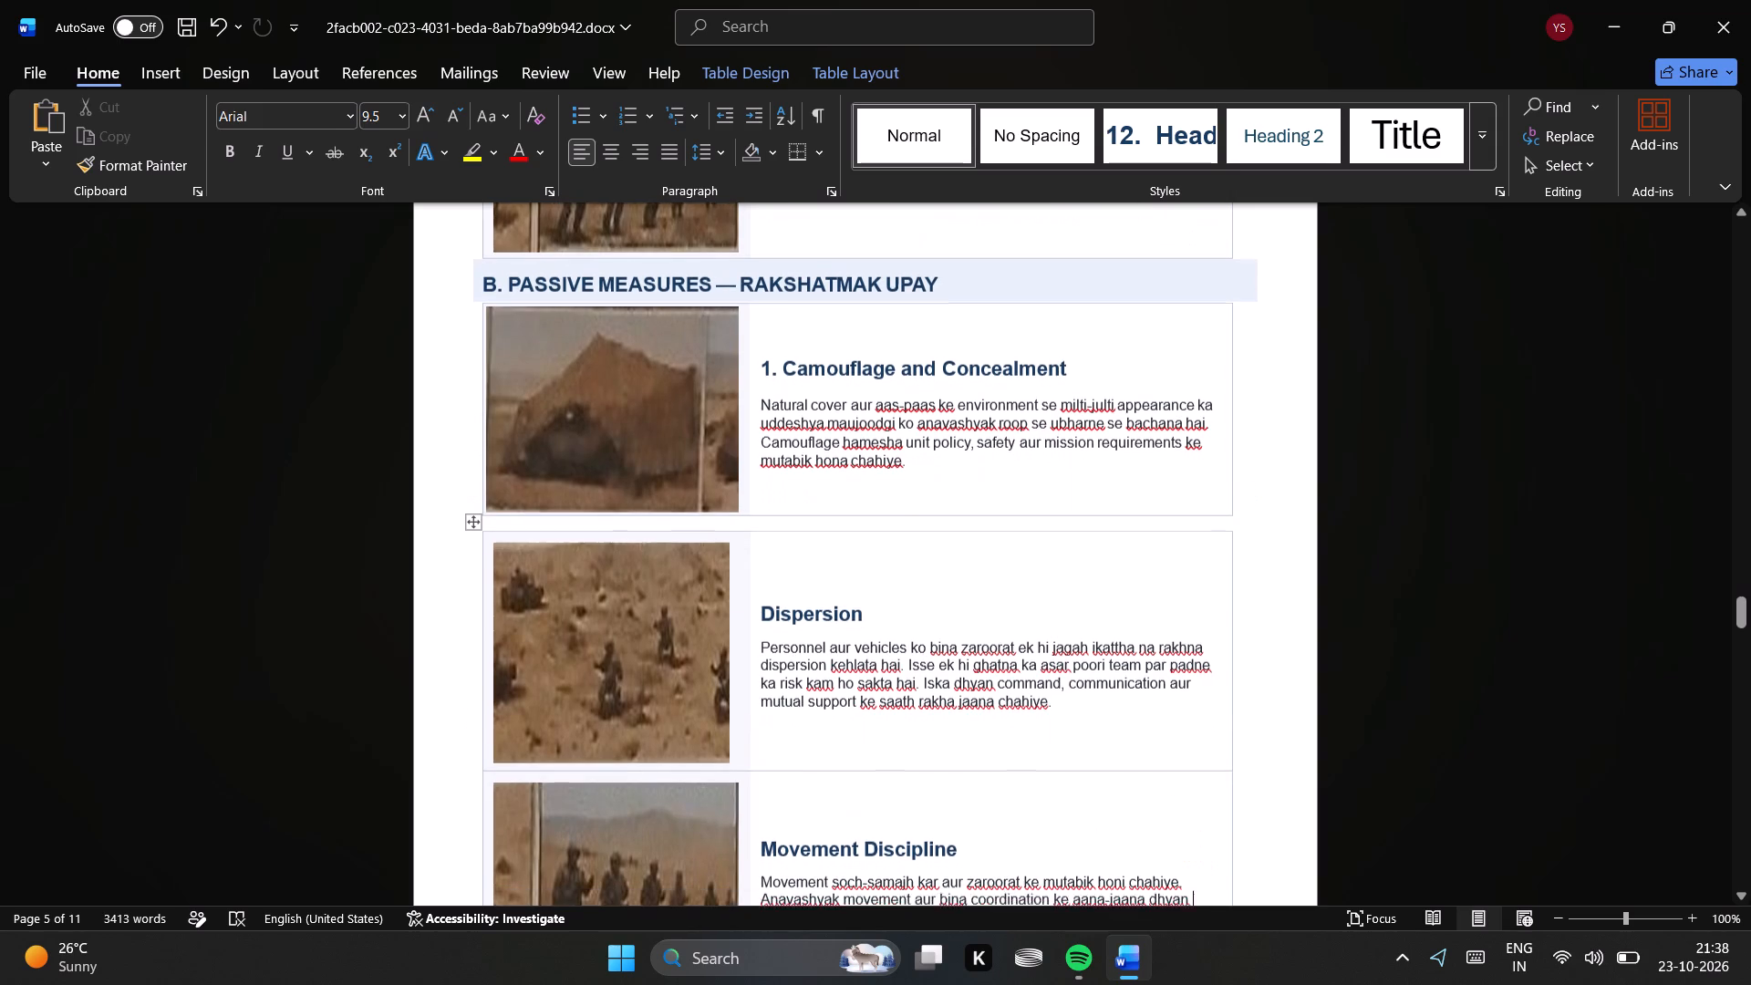
key(Down)
key(Down)
key(Down)
key(Down)
key(Down)
key(Down)
key(Down)
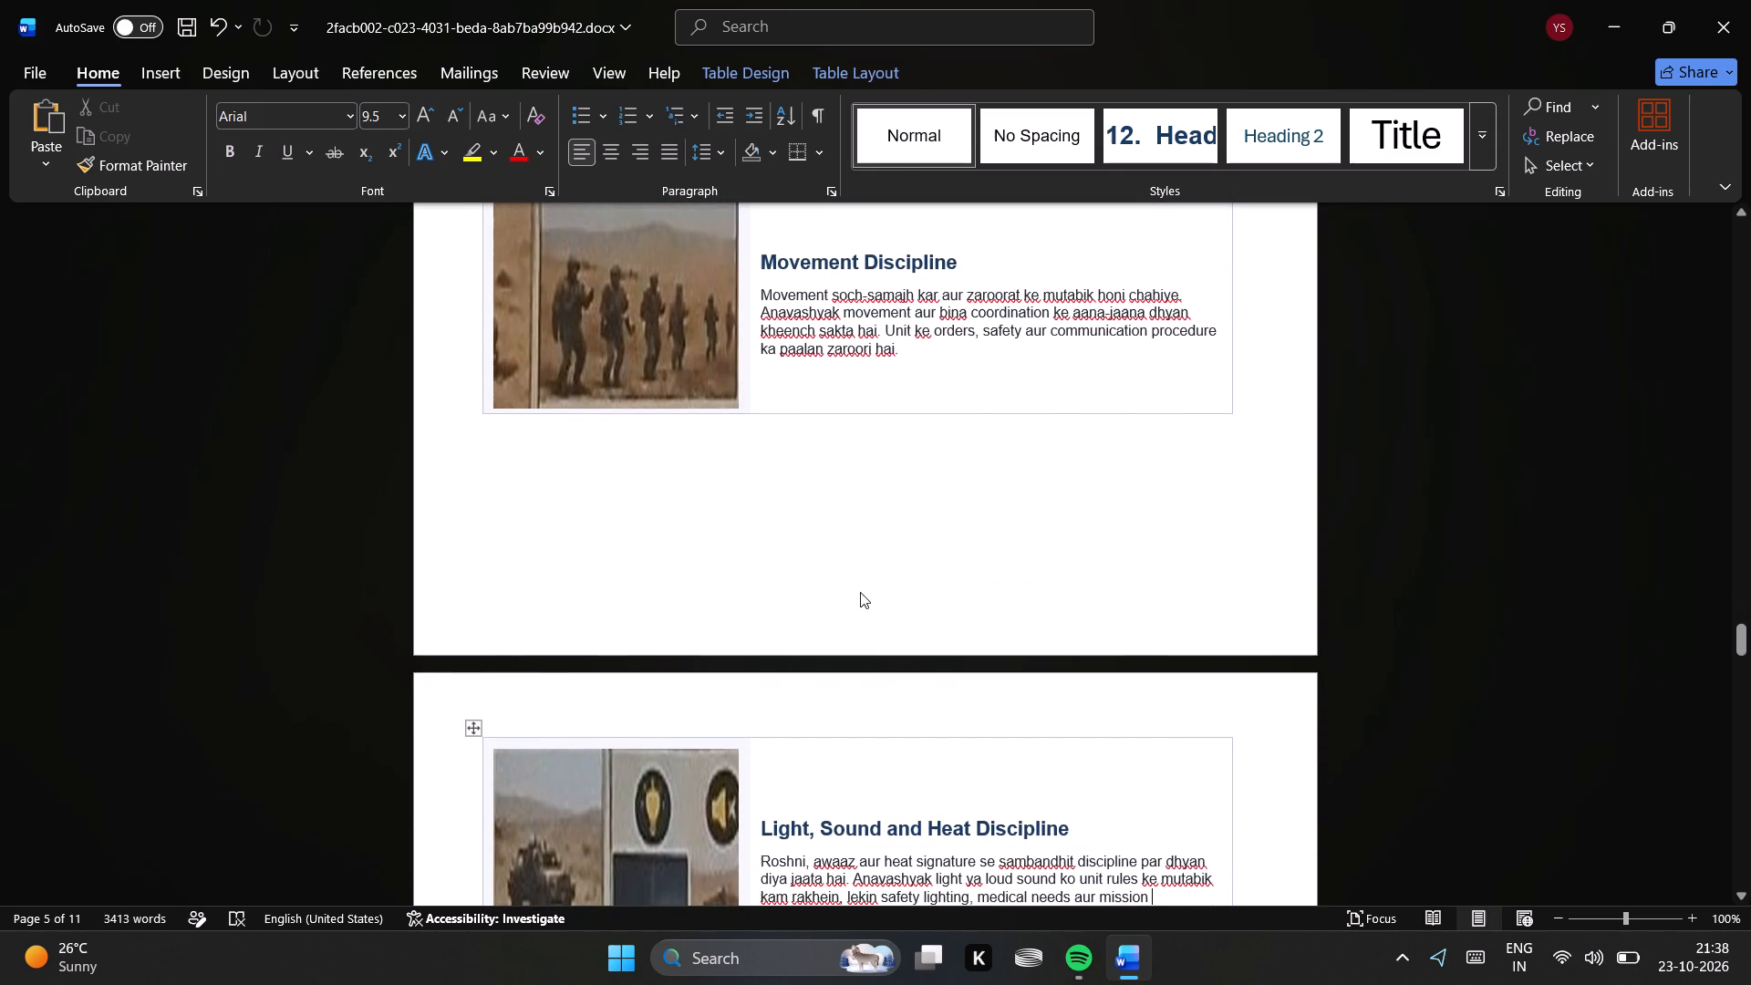
key(Down)
key(Down)
key(Down)
key(Down)
key(Down)
key(Down)
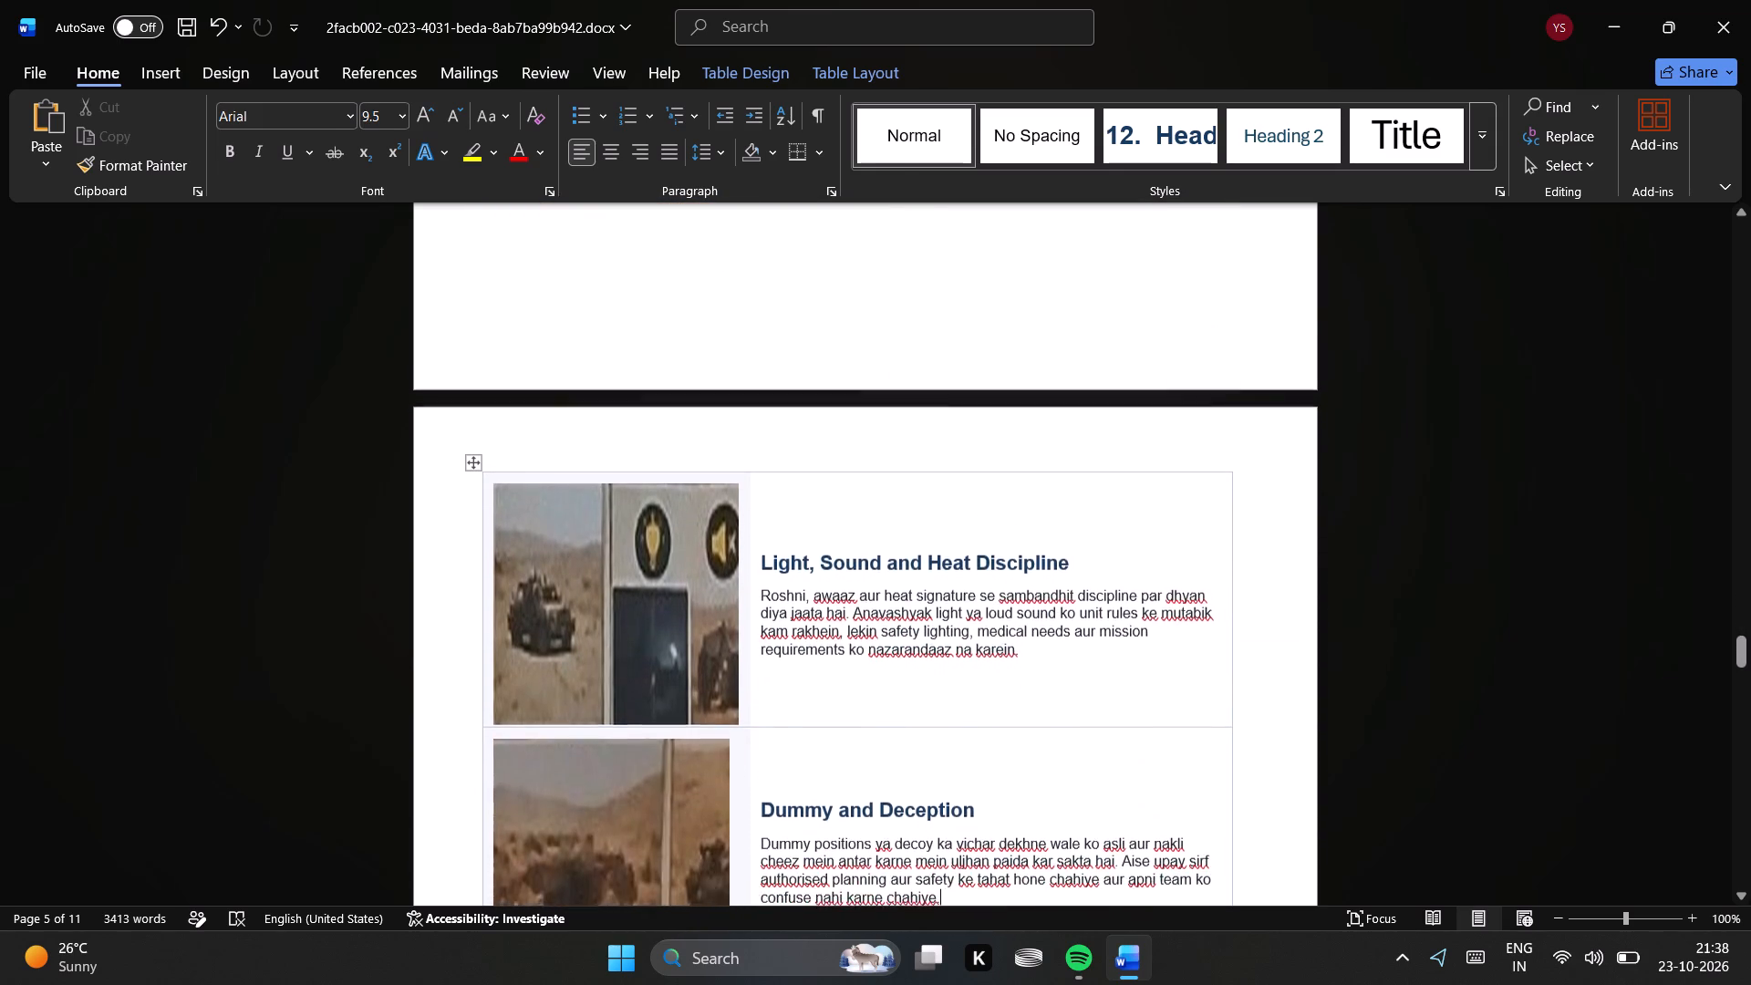
key(Down)
key(Down)
key(Down)
key(Down)
key(Down)
key(Down)
key(Down)
key(Down)
key(Down)
key(Down)
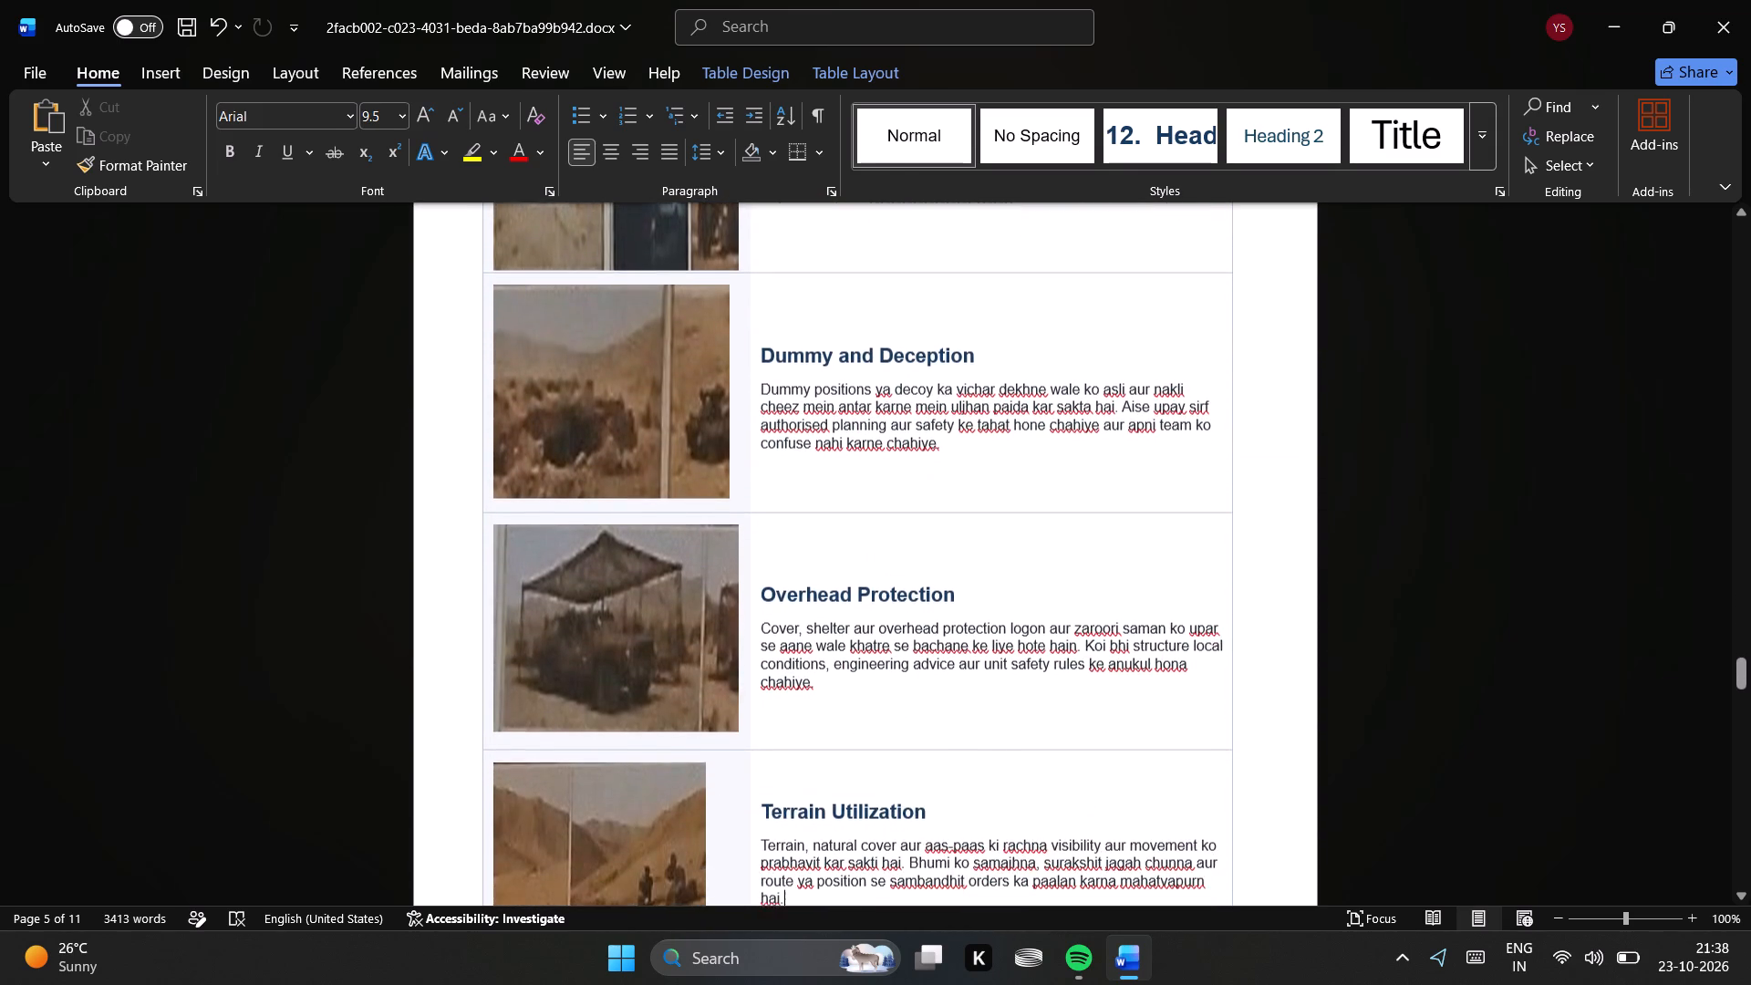
key(Down)
key(Down)
key(Down)
key(Down)
key(Down)
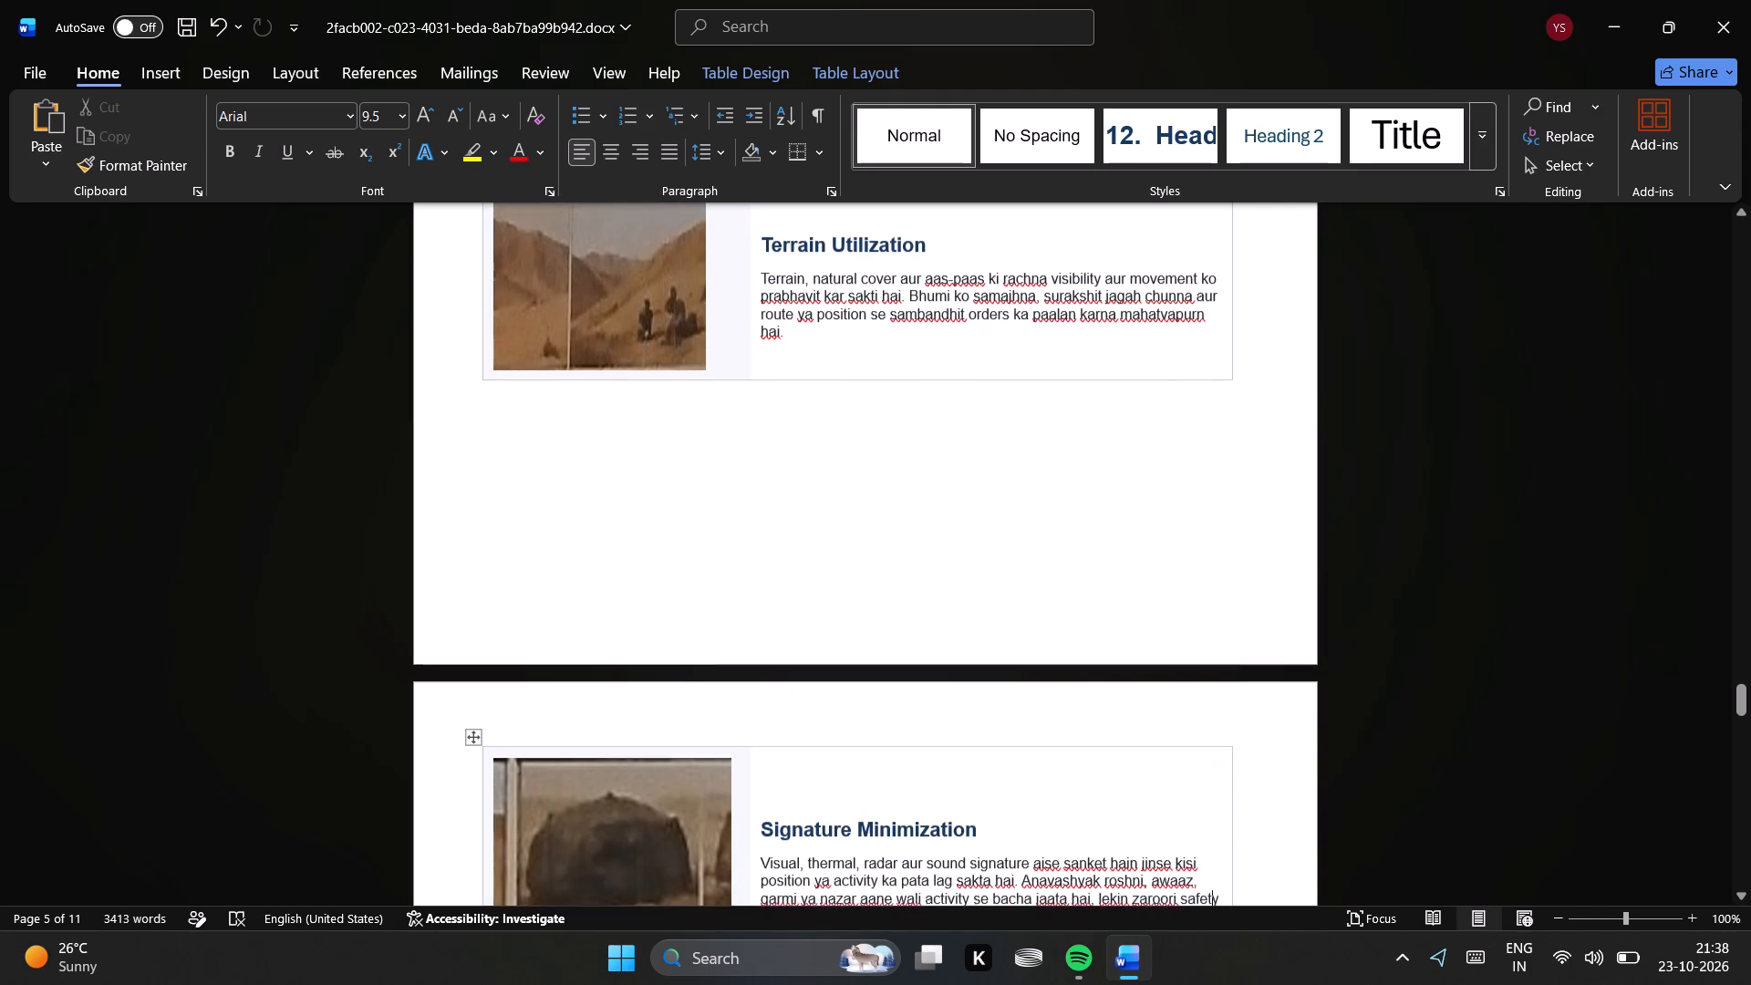
Examine the Signature Minimization and Positioning and Posture rows and the page area below the table.
key(Down)
key(Down)
key(Down)
key(Down)
key(Down)
key(Down)
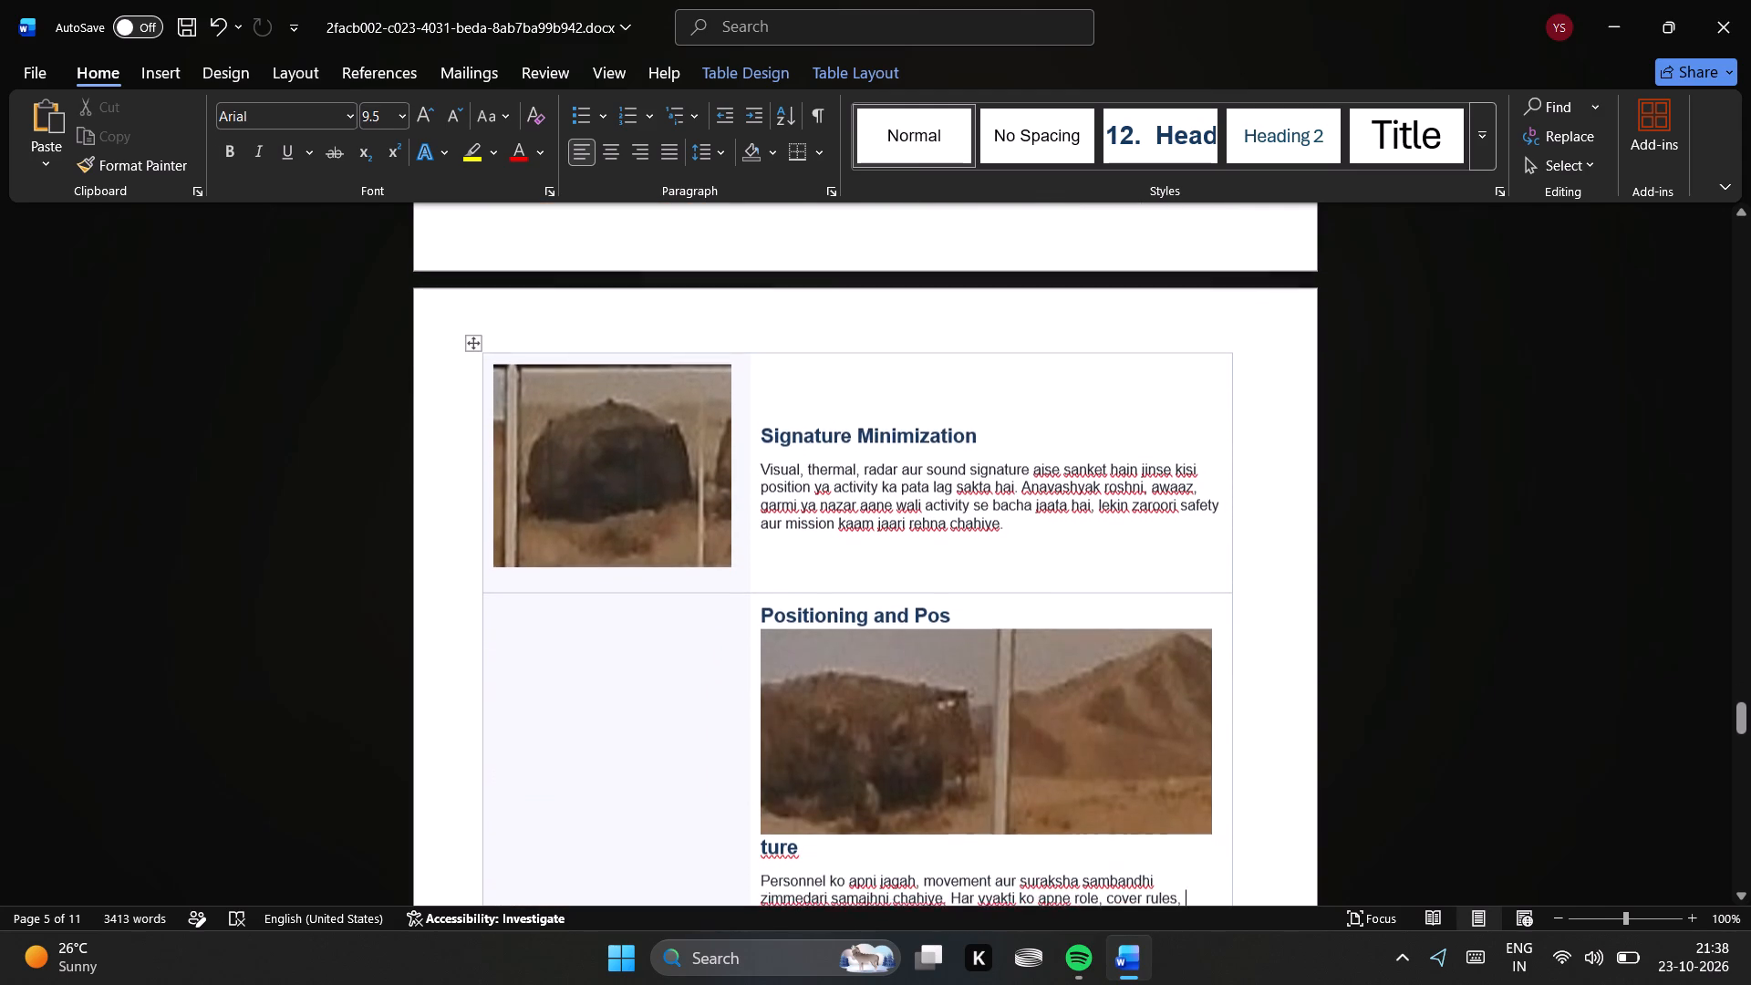
key(Down)
key(Down)
key(Down)
key(Down)
key(Up)
key(Up)
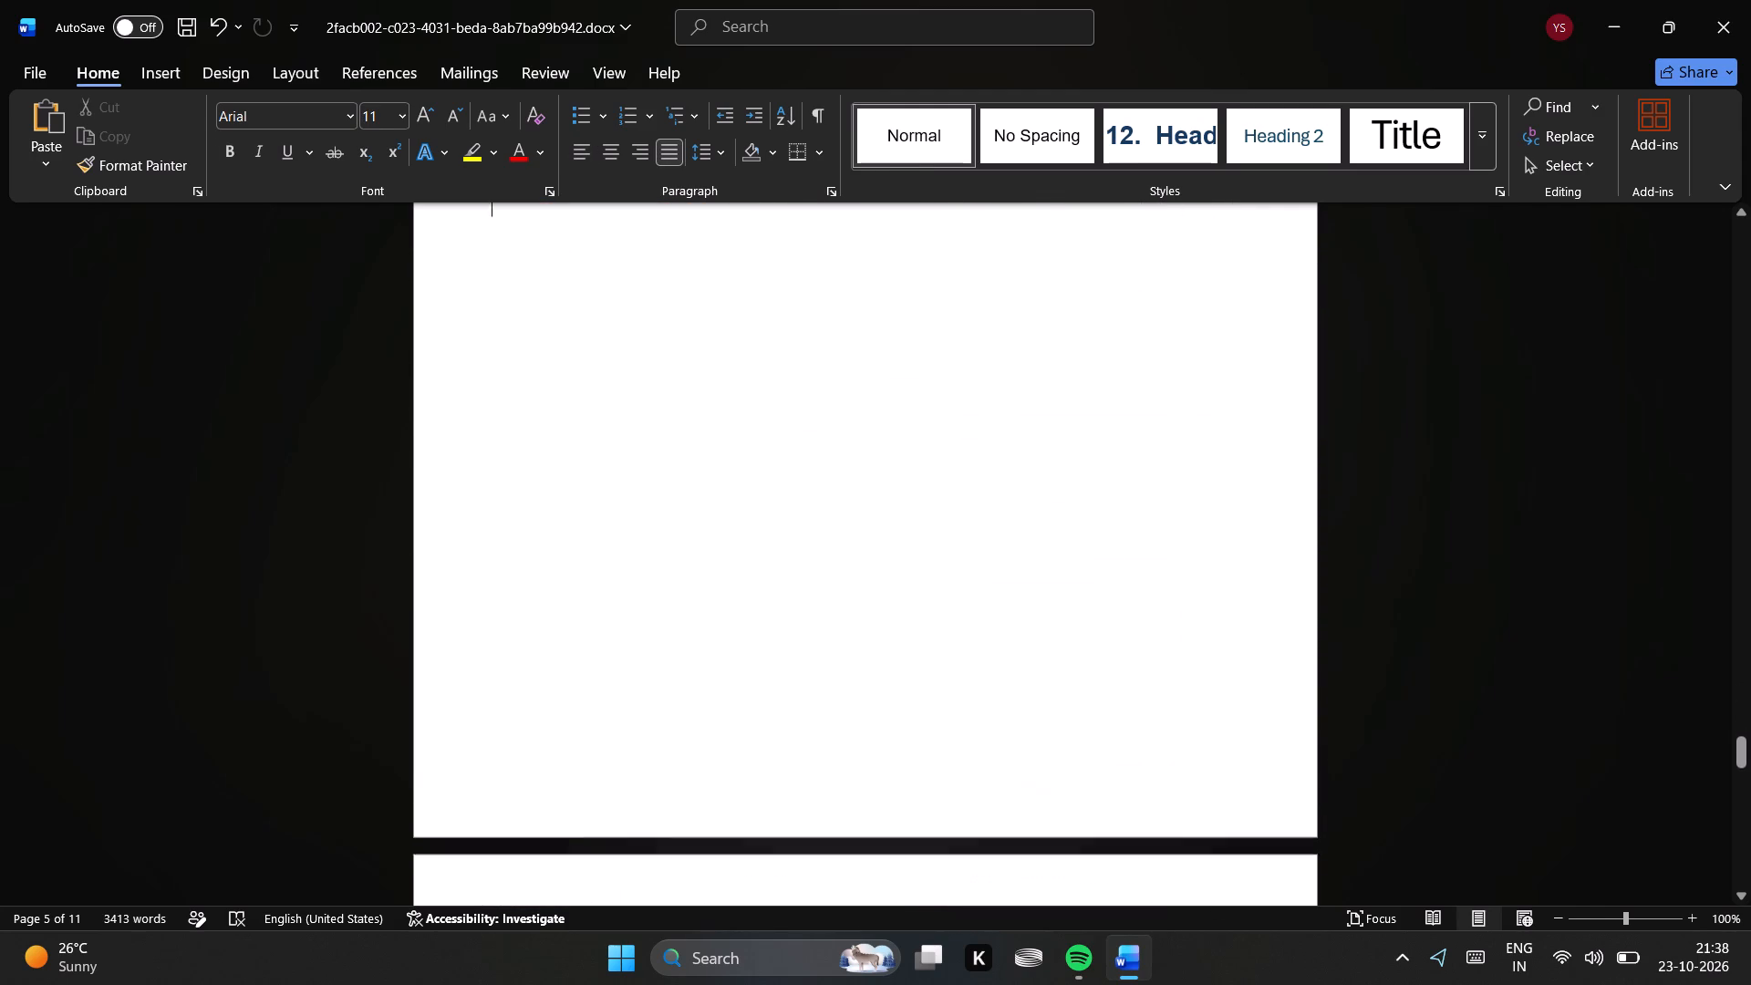
Look back over the Positioning and Posture row, comparing its picture placement with the Signature Minimization row above.
key(Up)
key(Up)
key(Up)
key(Up)
key(Up)
key(Up)
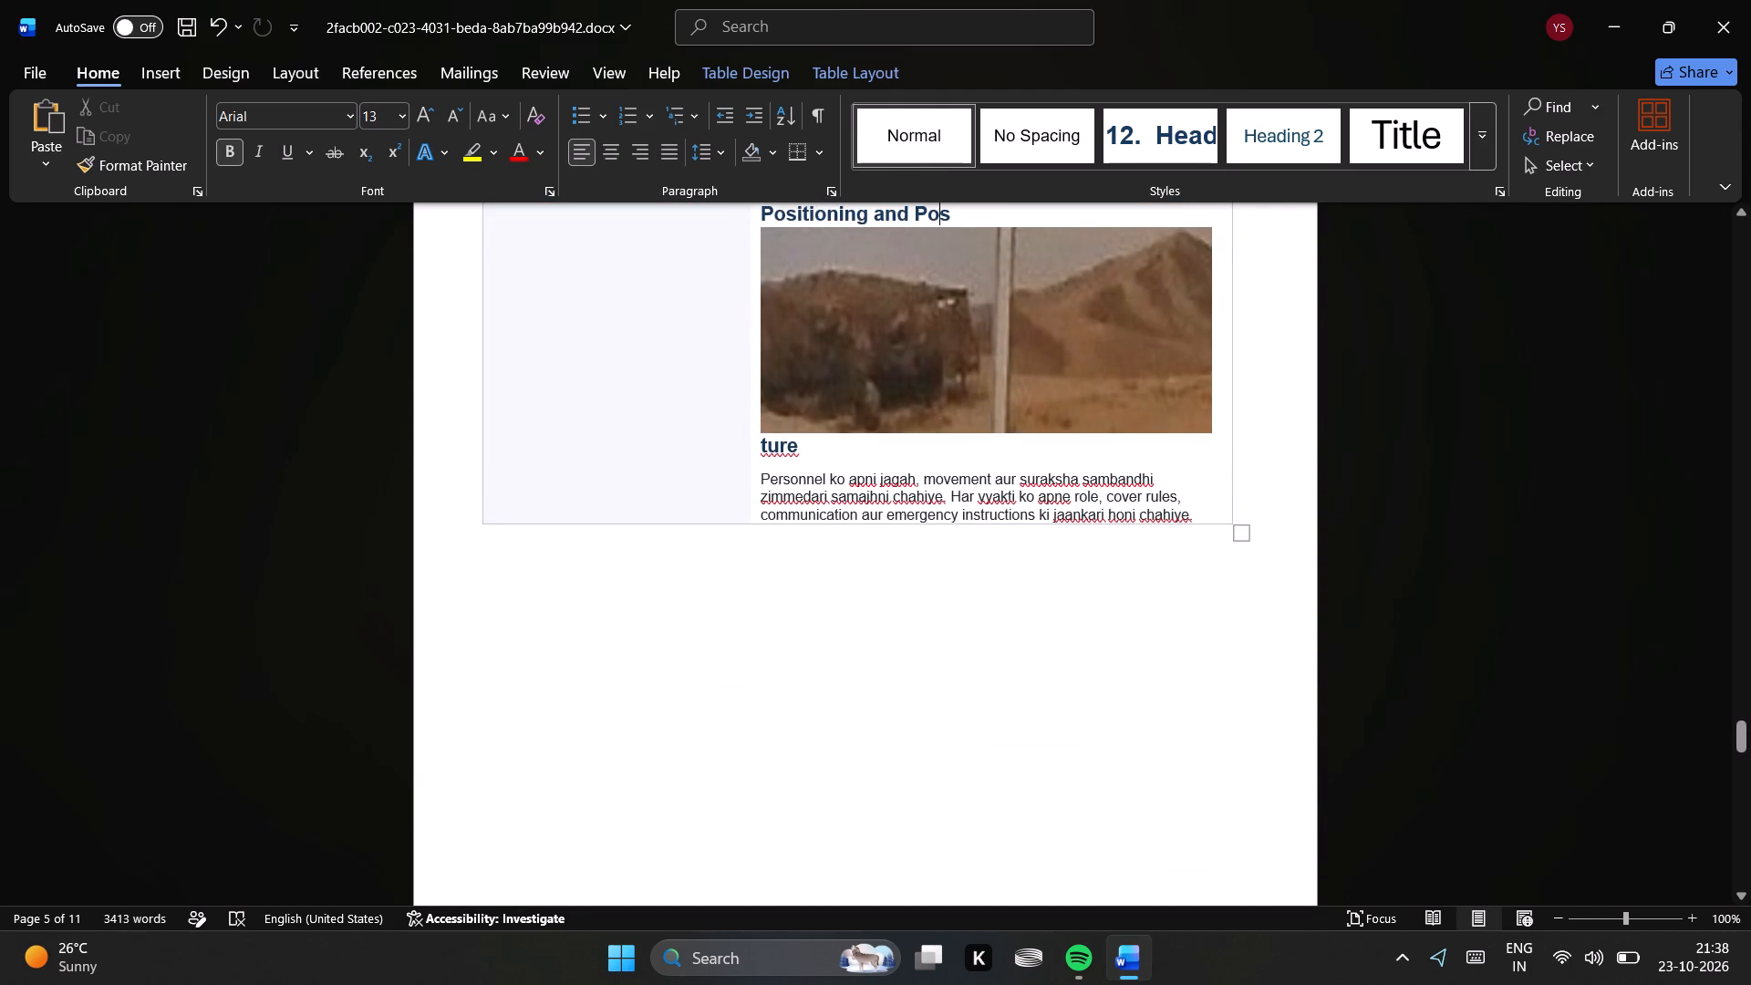
key(Up)
key(Up)
key(Up)
key(Up)
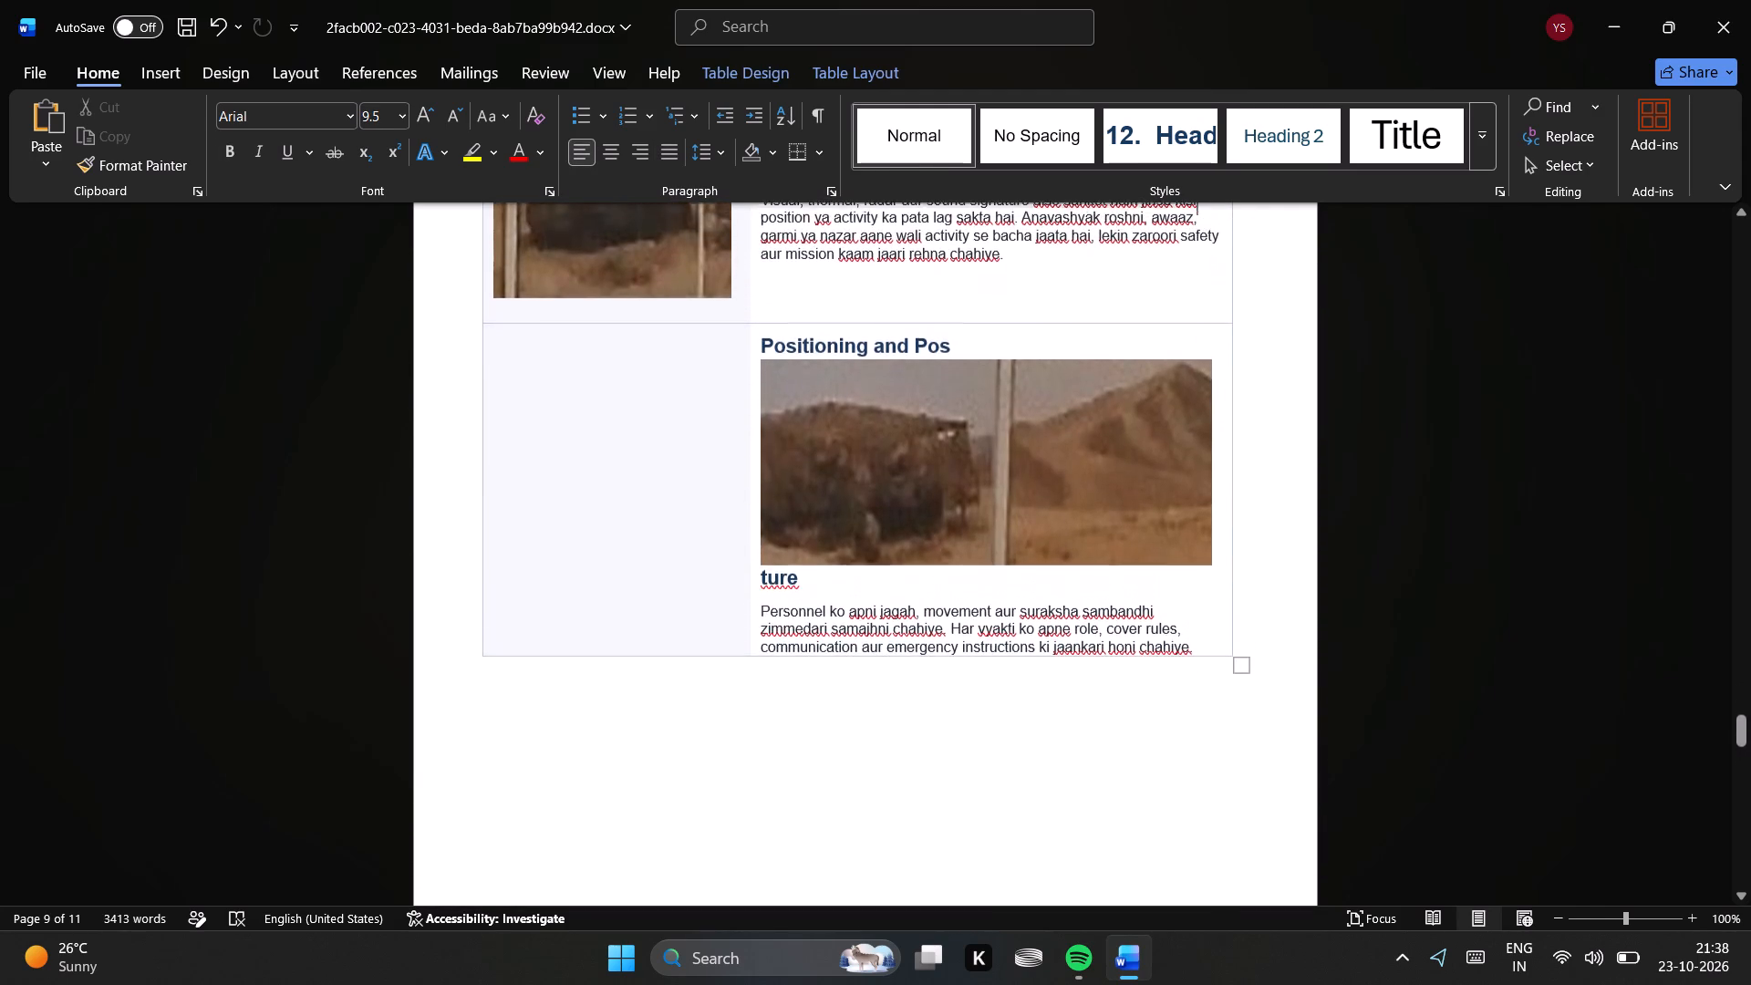
key(Up)
key(Up)
key(Down)
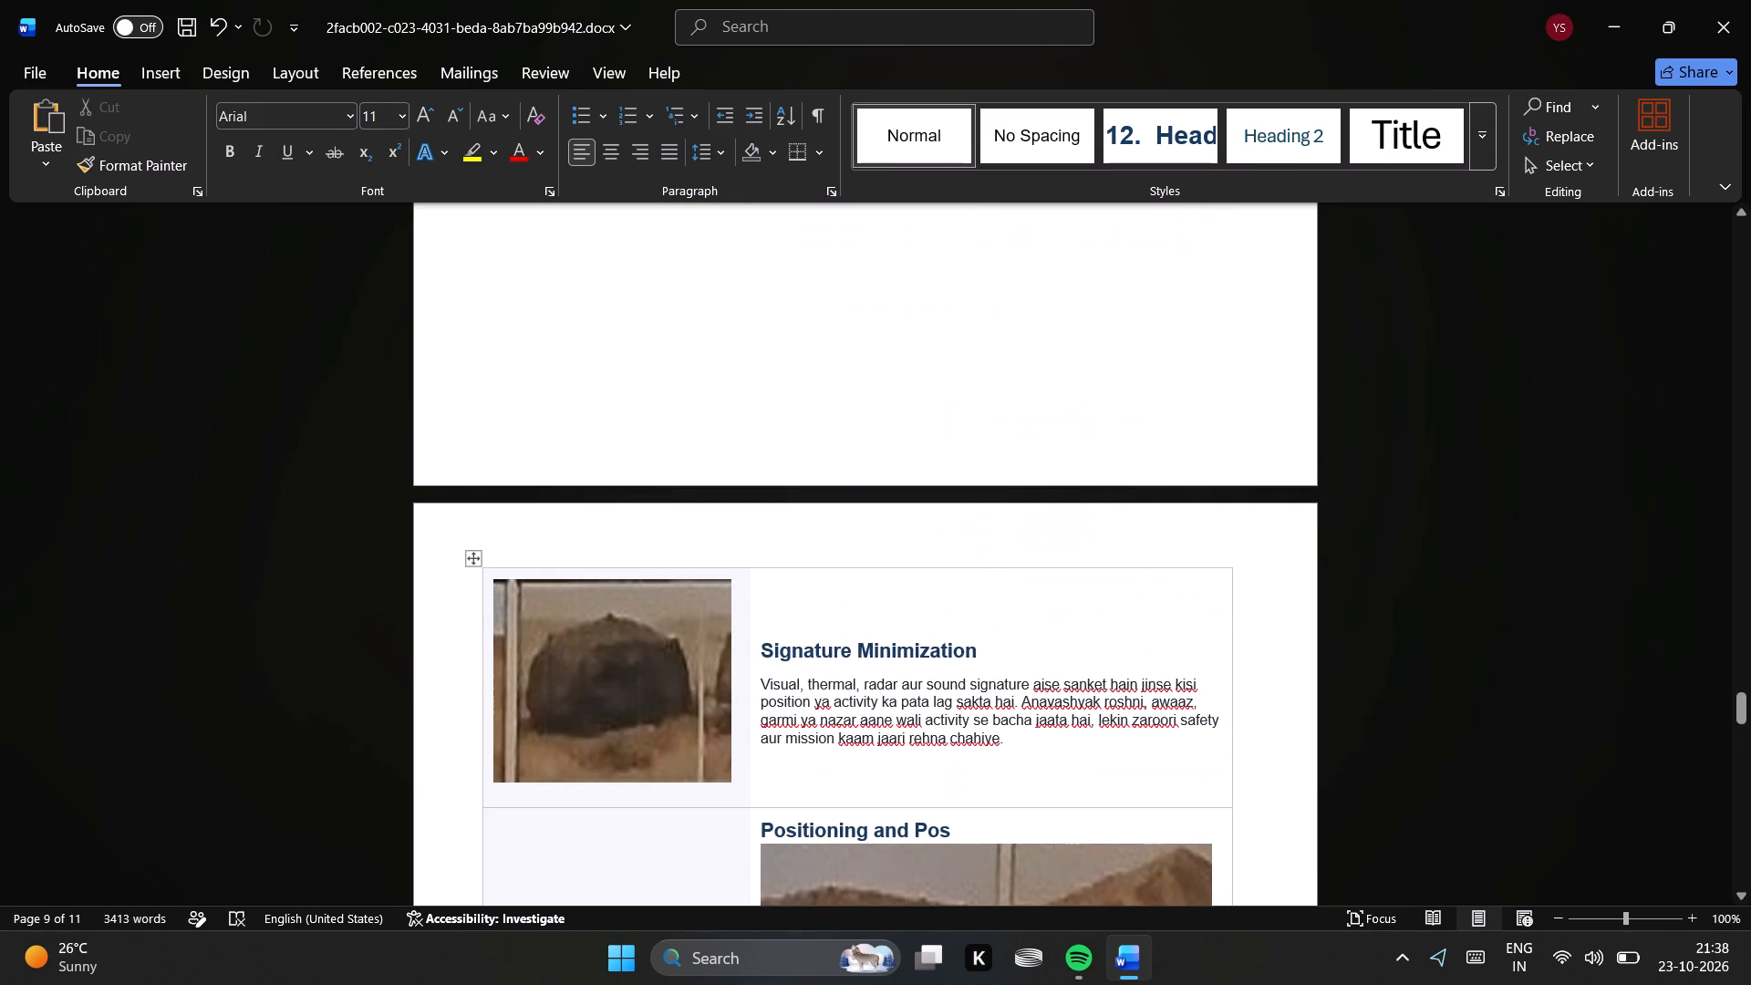
key(Down)
key(Down)
key(Down)
key(Down)
key(Down)
key(Down)
key(Down)
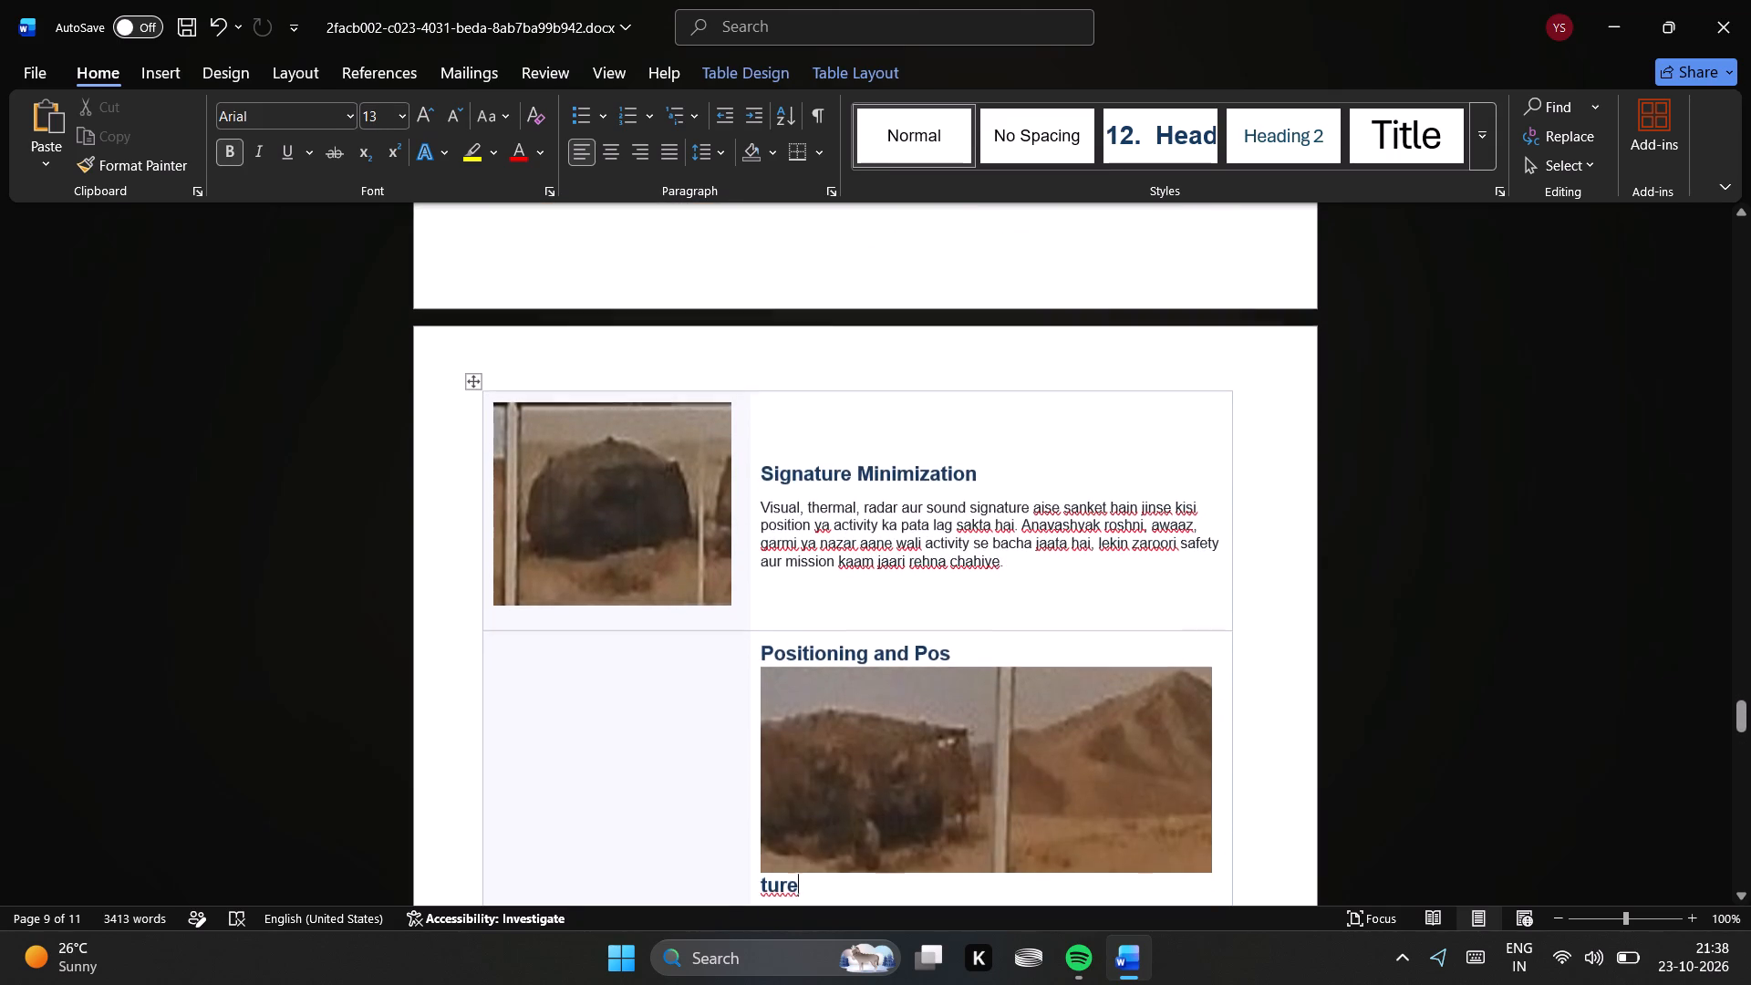
key(Down)
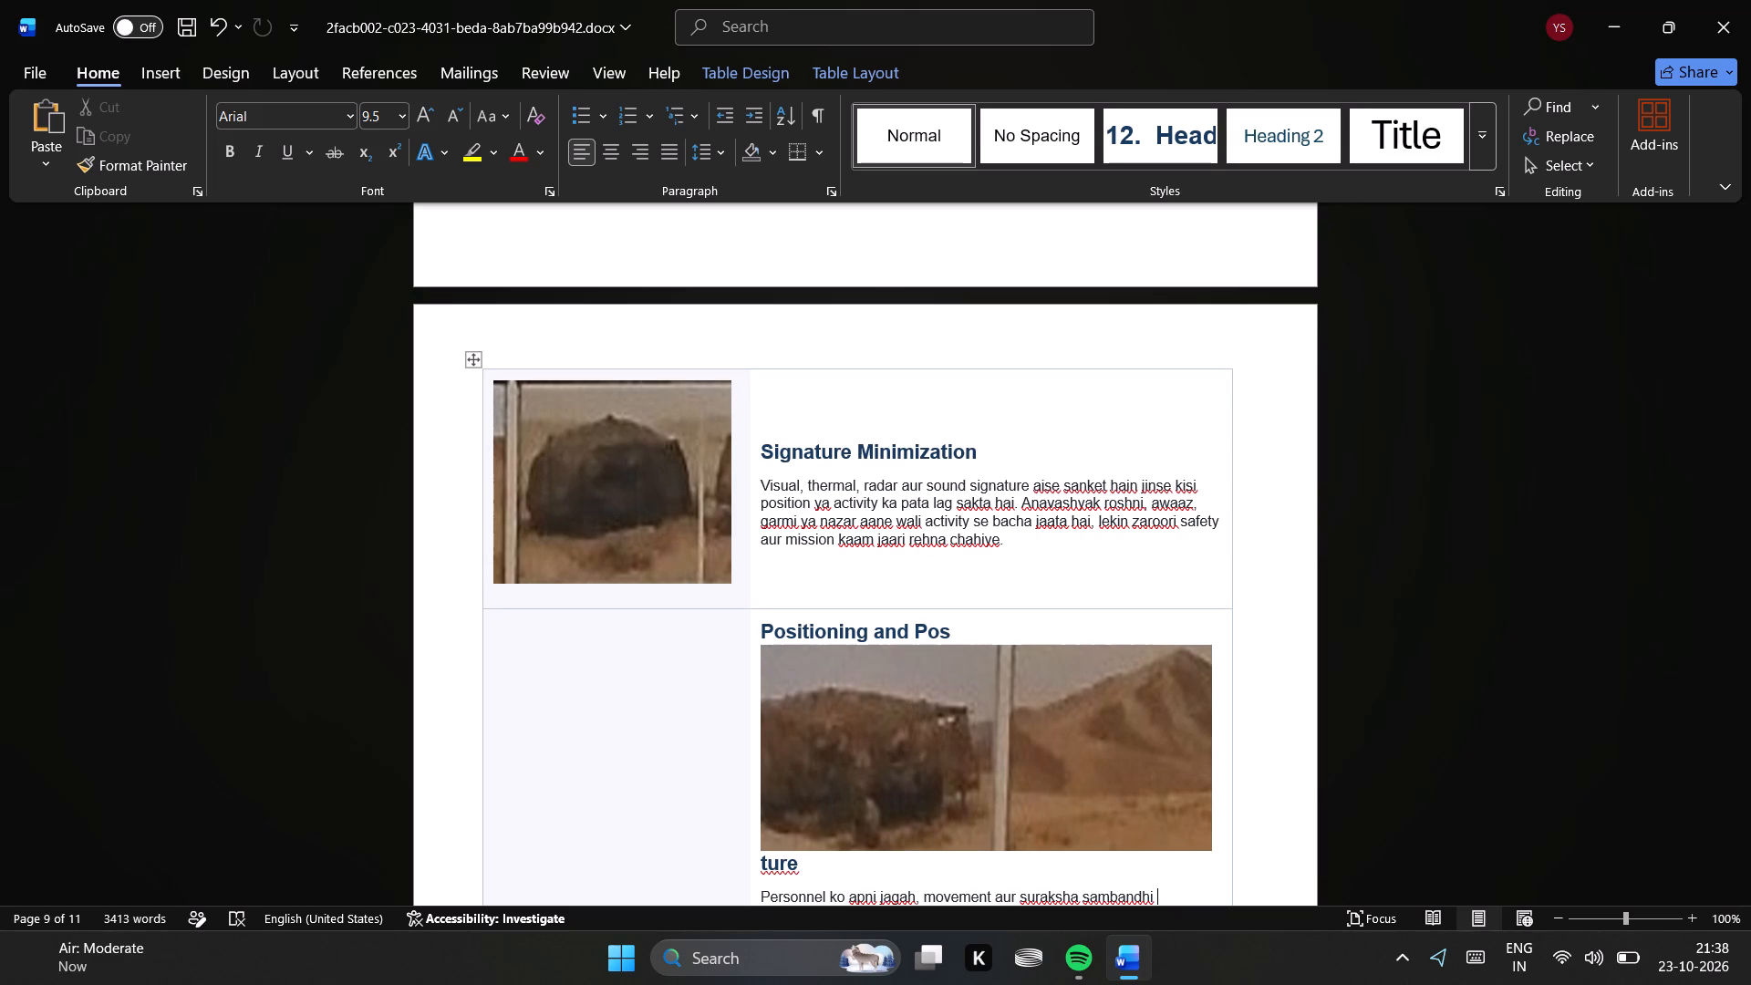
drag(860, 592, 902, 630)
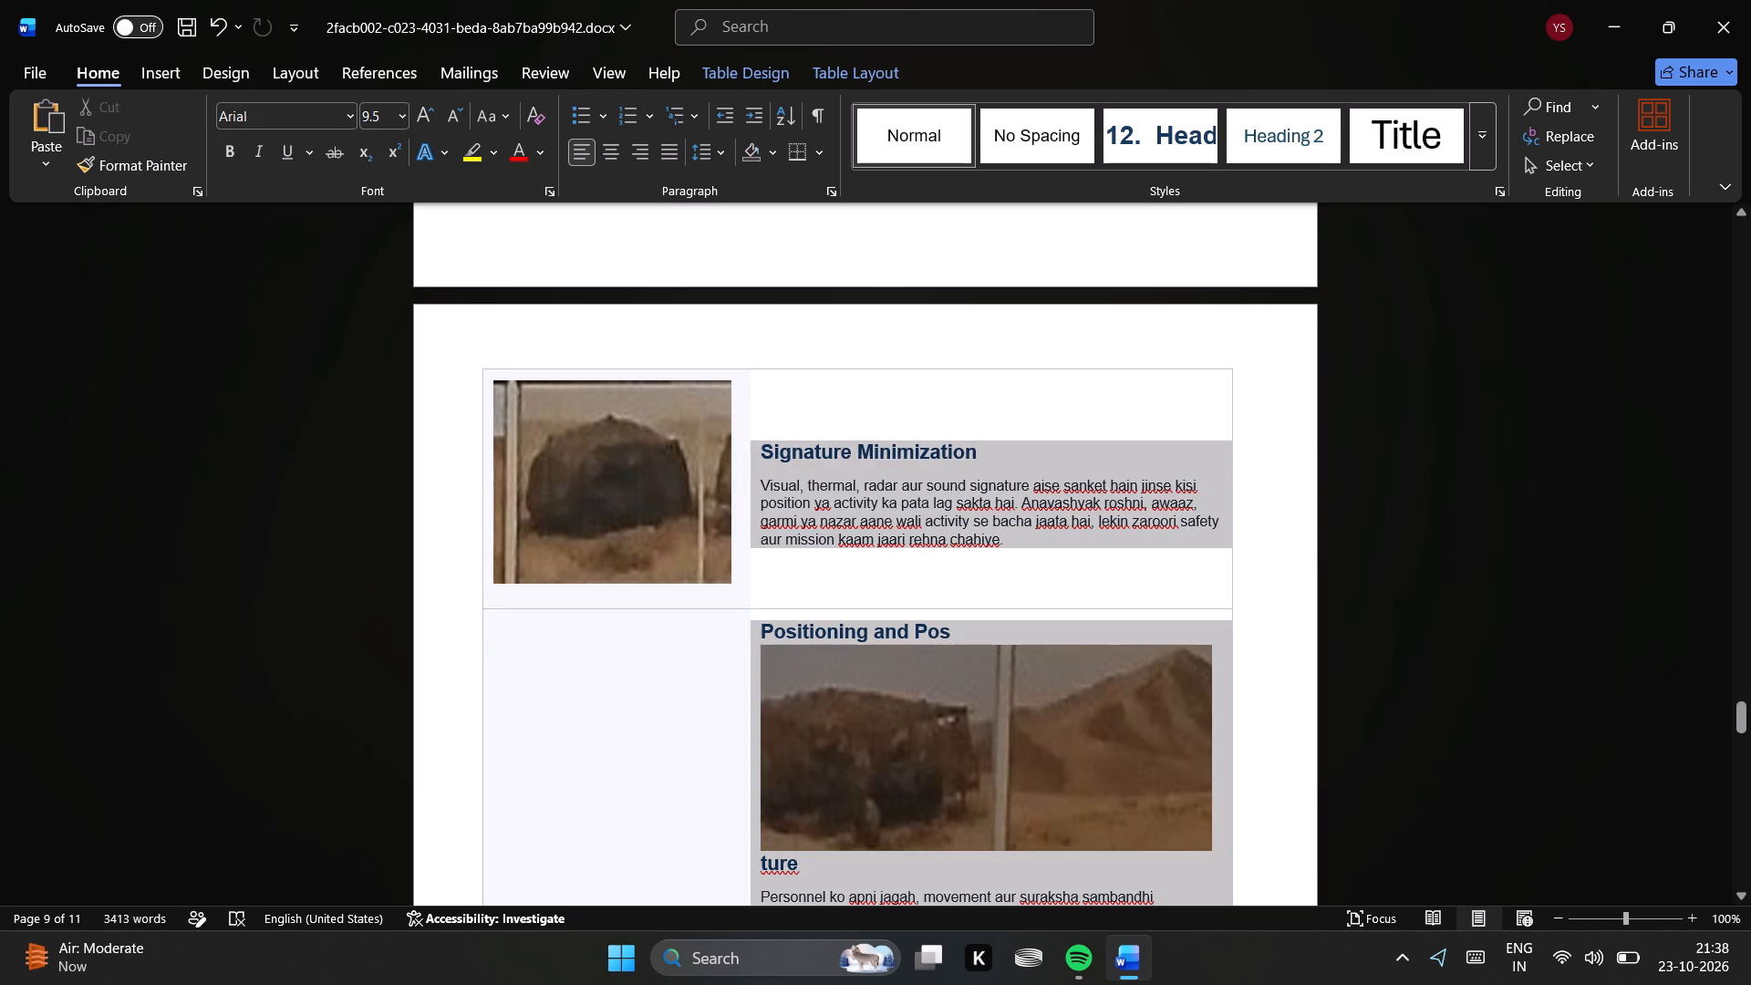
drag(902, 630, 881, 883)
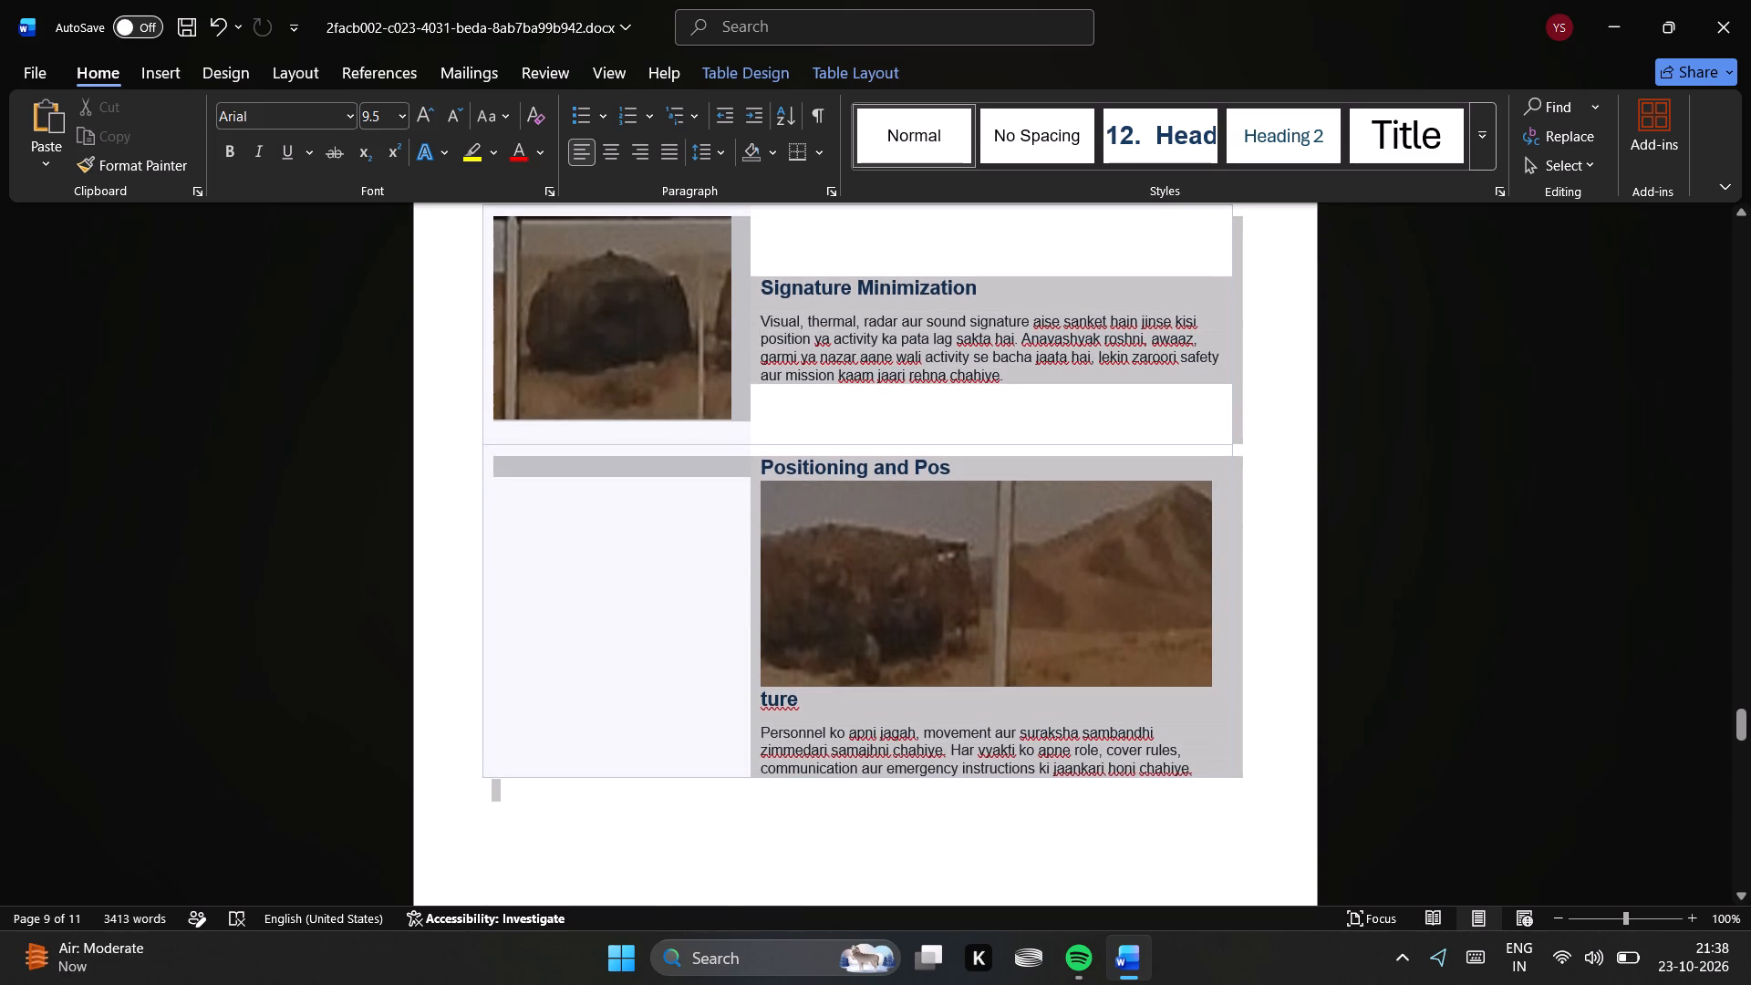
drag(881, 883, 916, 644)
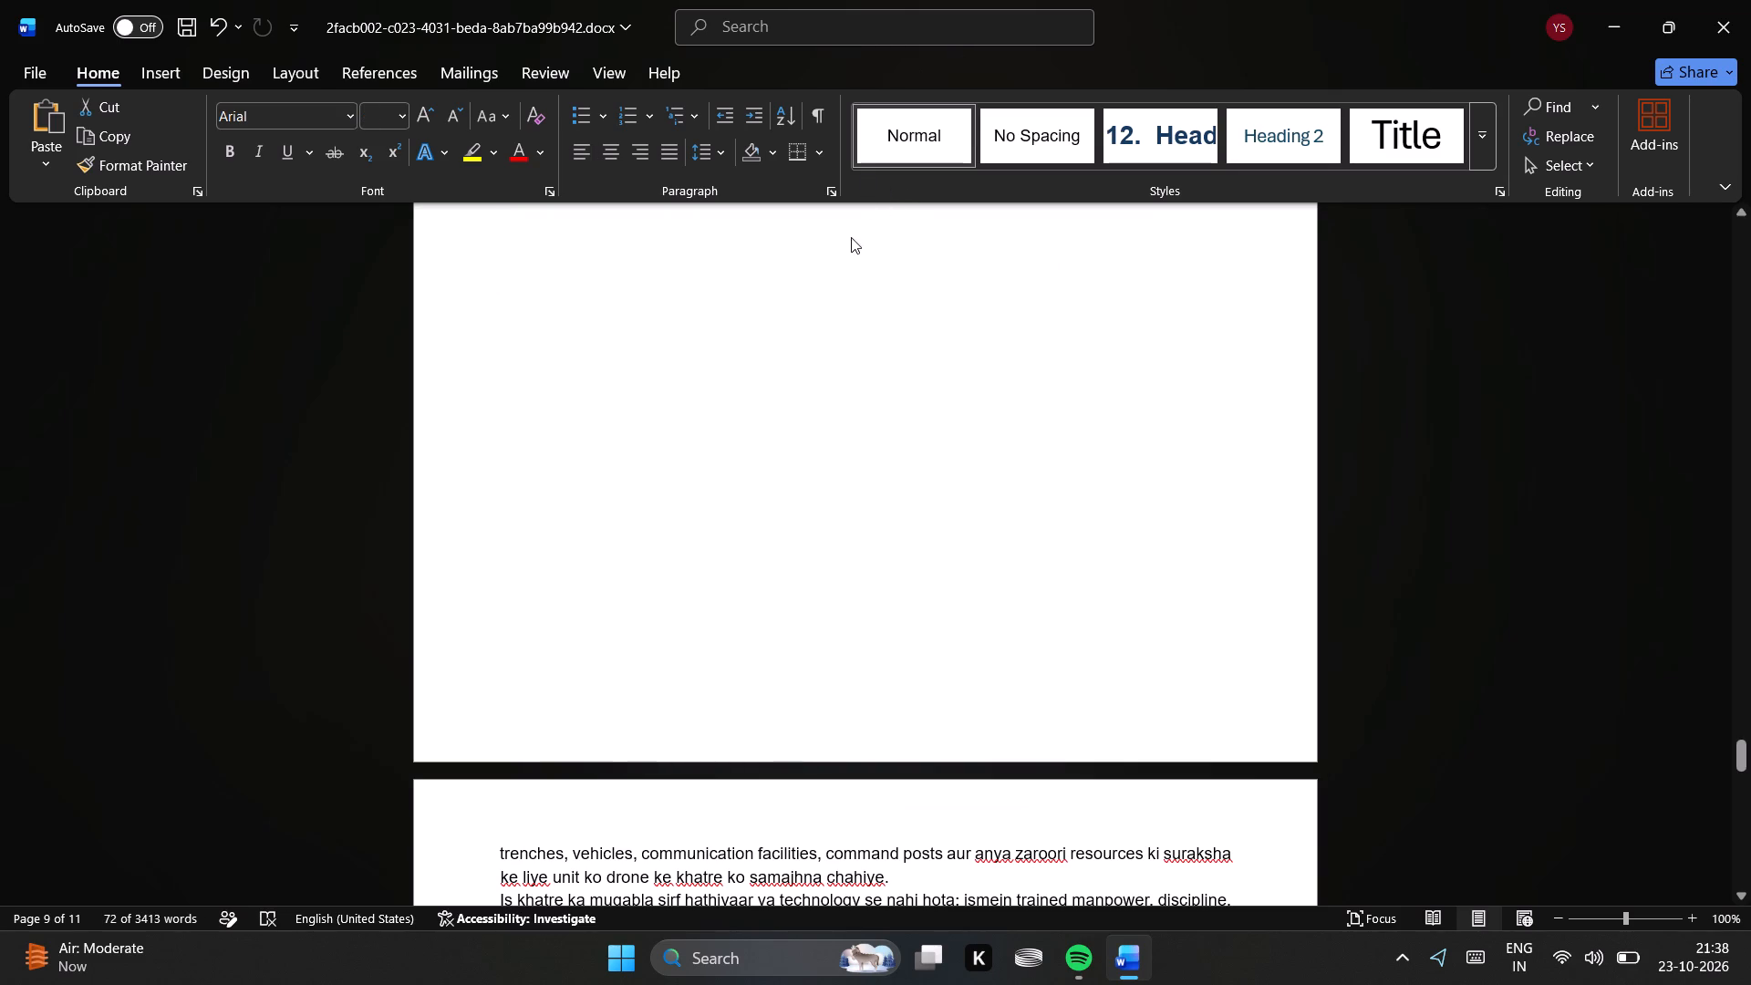
Recheck the table rows from Terrain Utilization to the picture inside the Positioning and Posture heading.
key(Up)
key(Up)
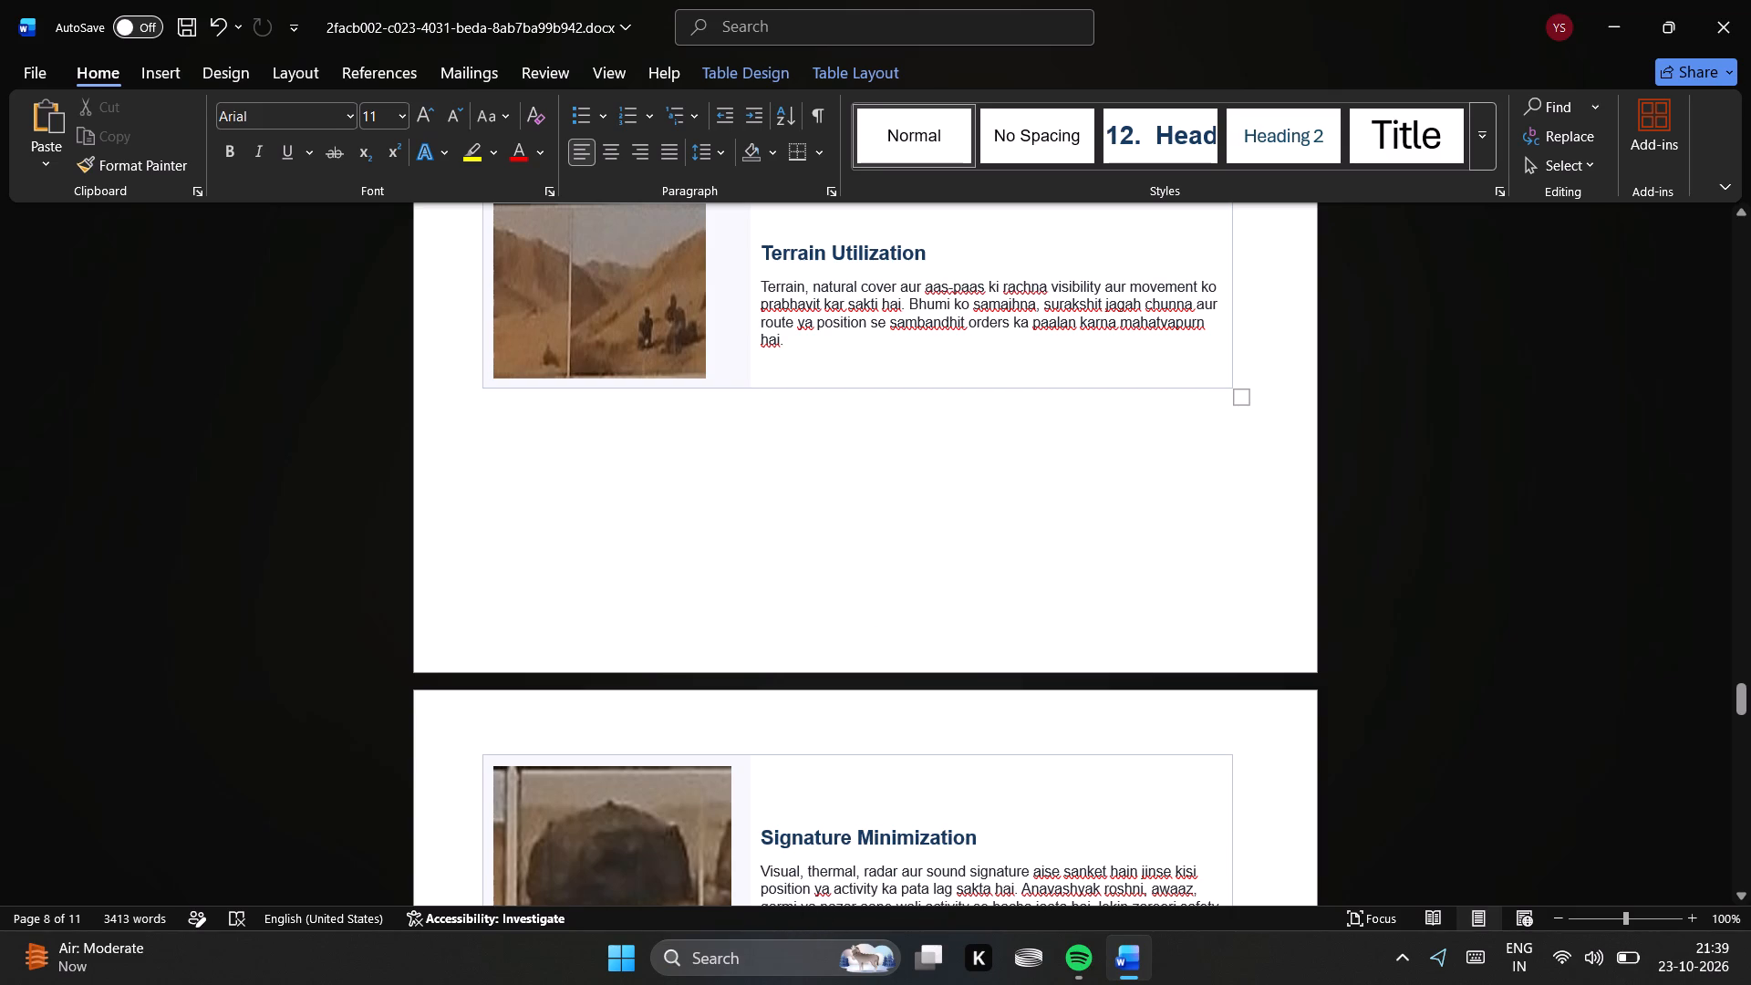
key(Down)
key(Down)
key(Down)
key(Down)
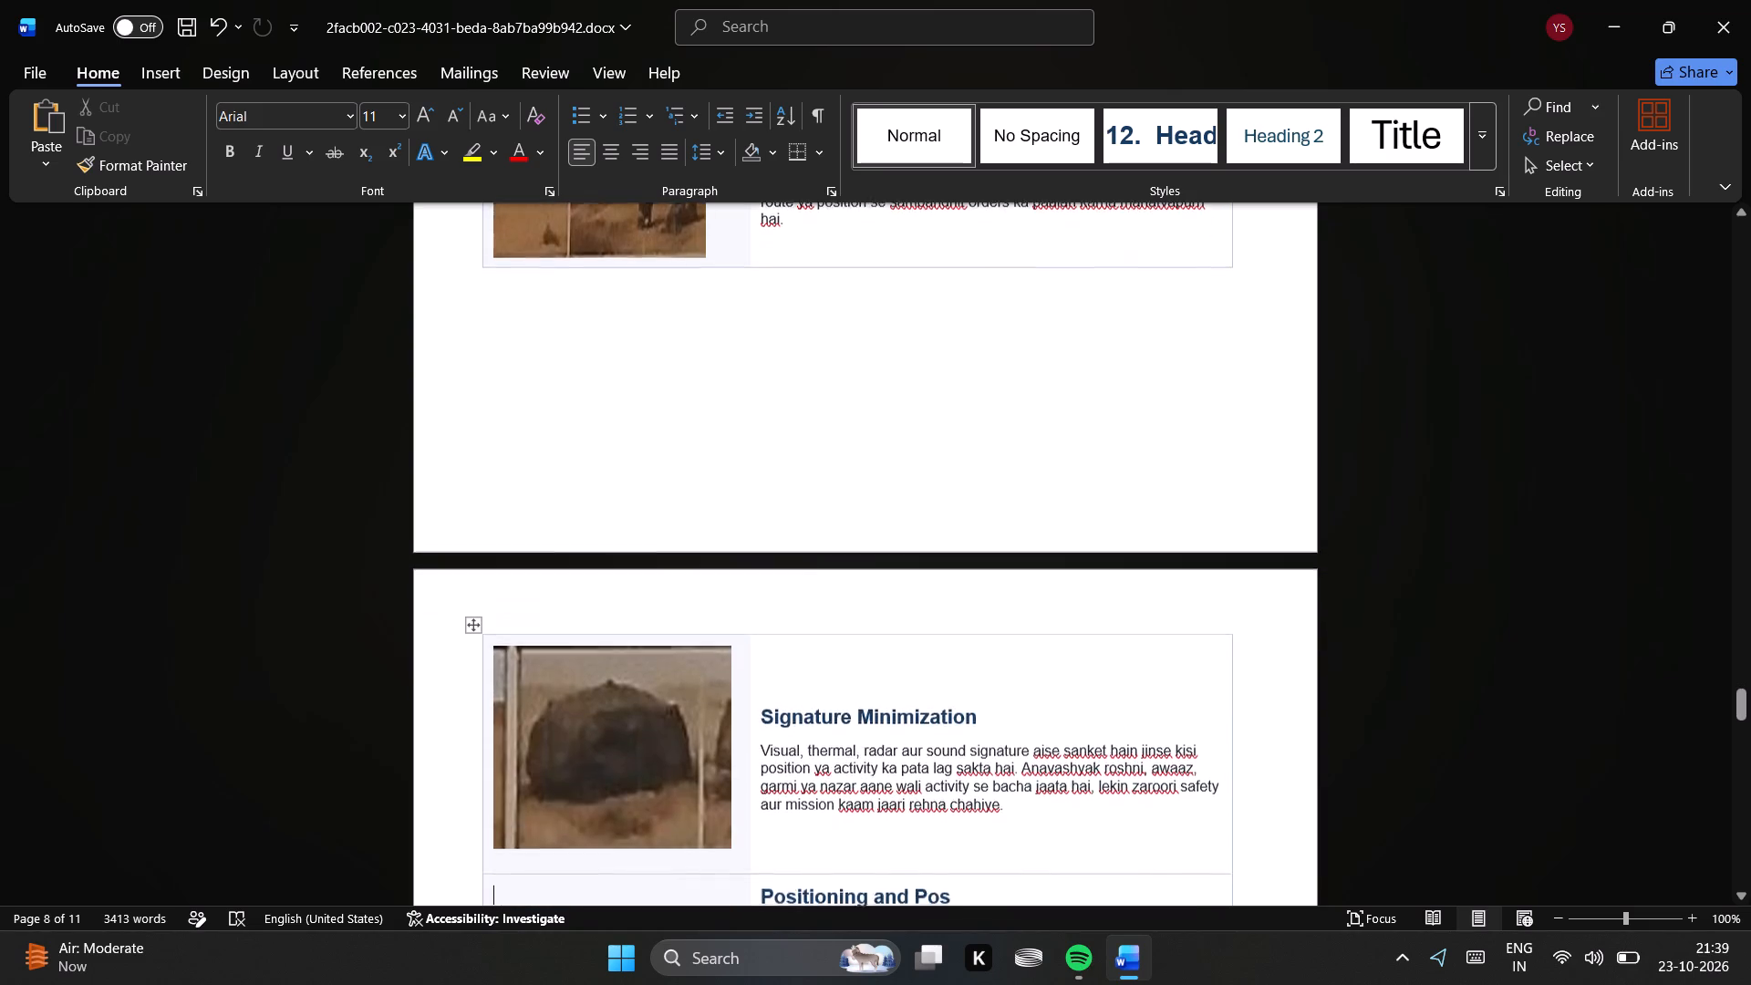
key(Down)
key(Up)
key(Up)
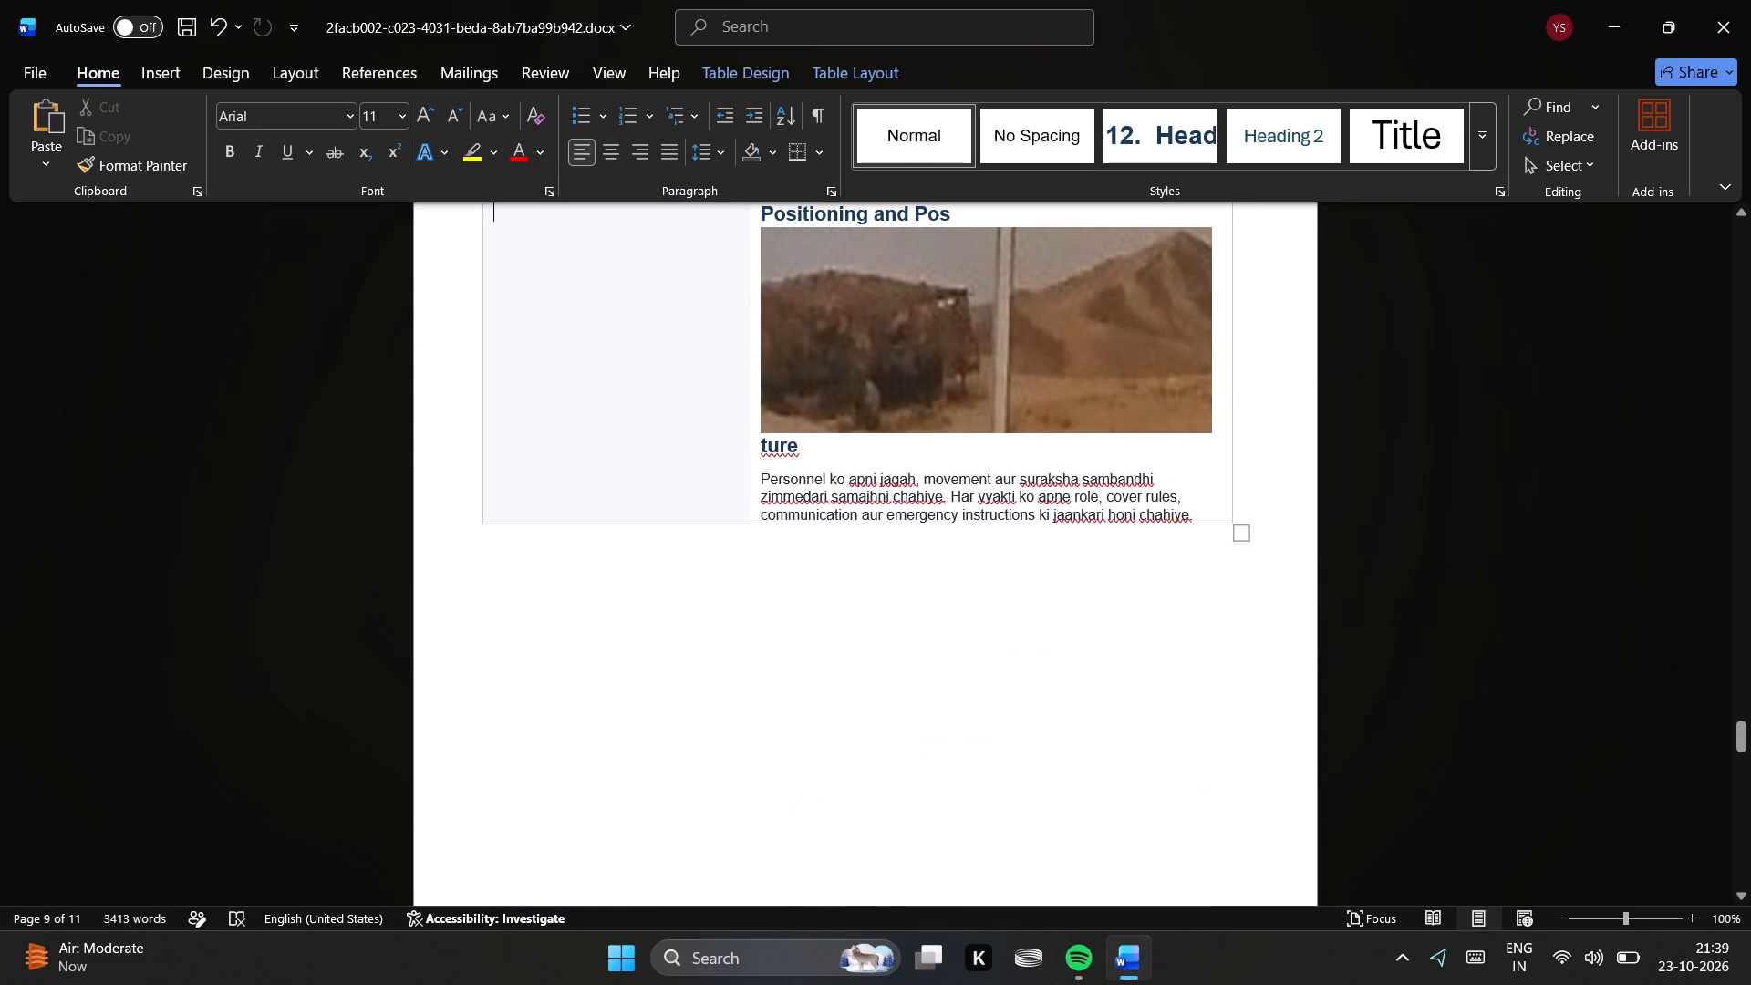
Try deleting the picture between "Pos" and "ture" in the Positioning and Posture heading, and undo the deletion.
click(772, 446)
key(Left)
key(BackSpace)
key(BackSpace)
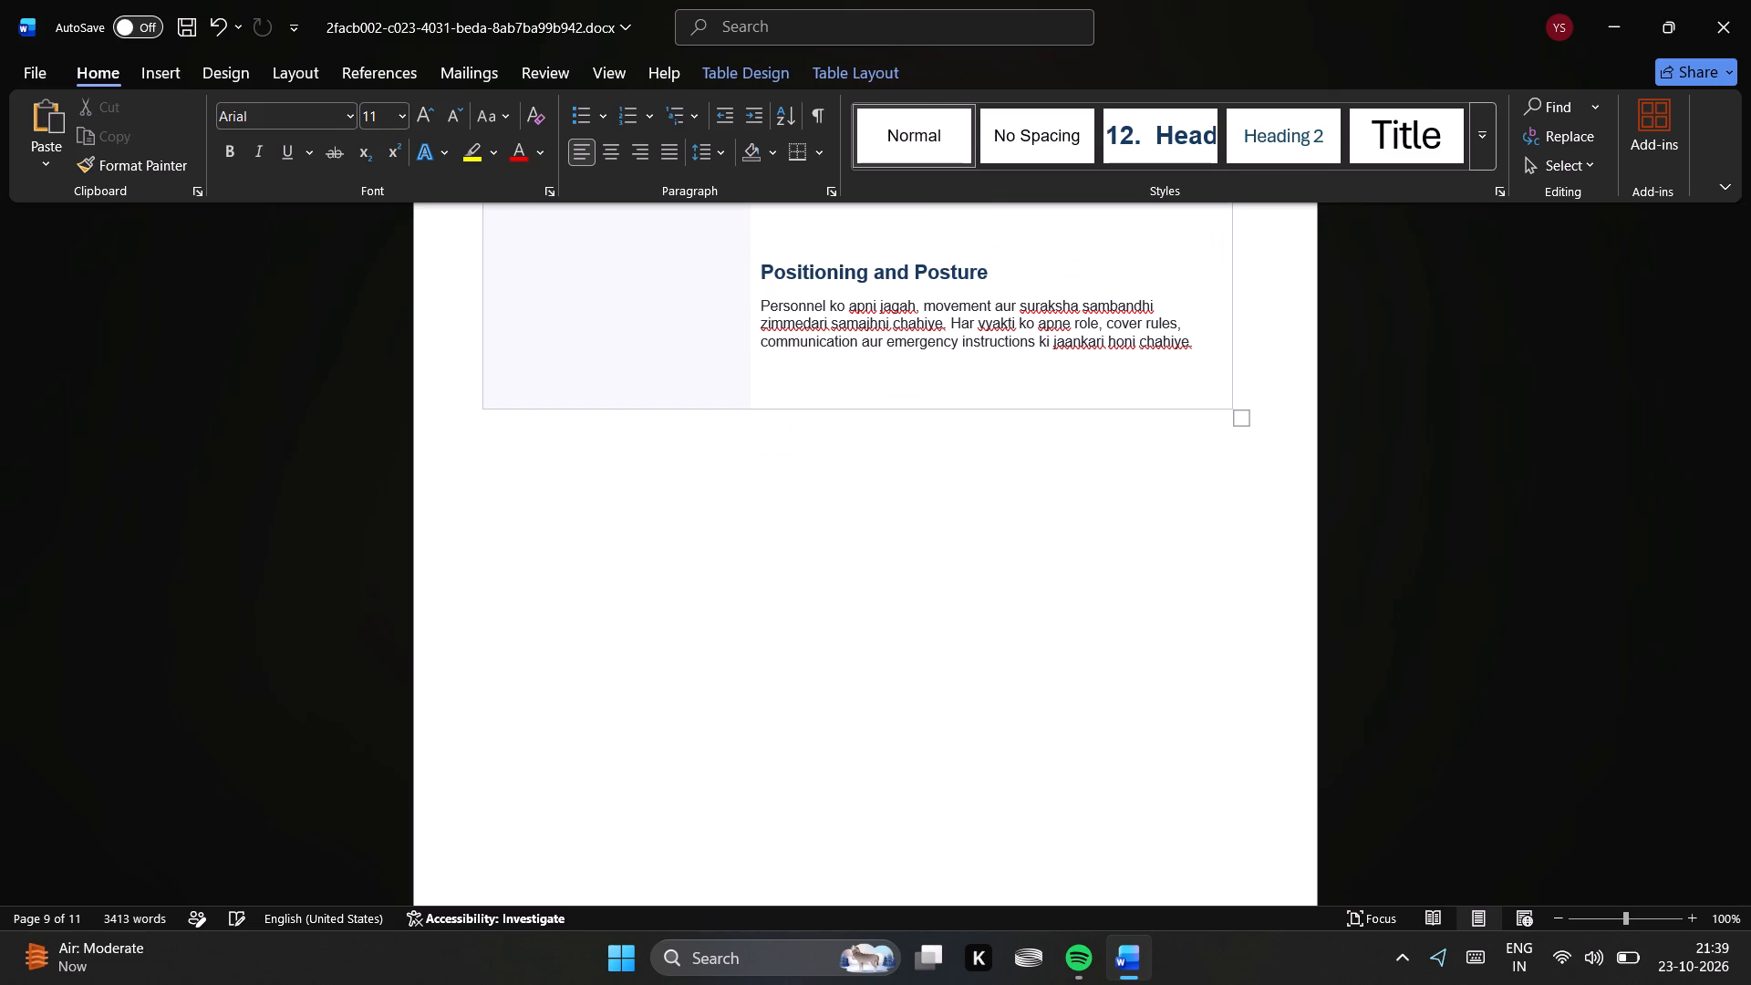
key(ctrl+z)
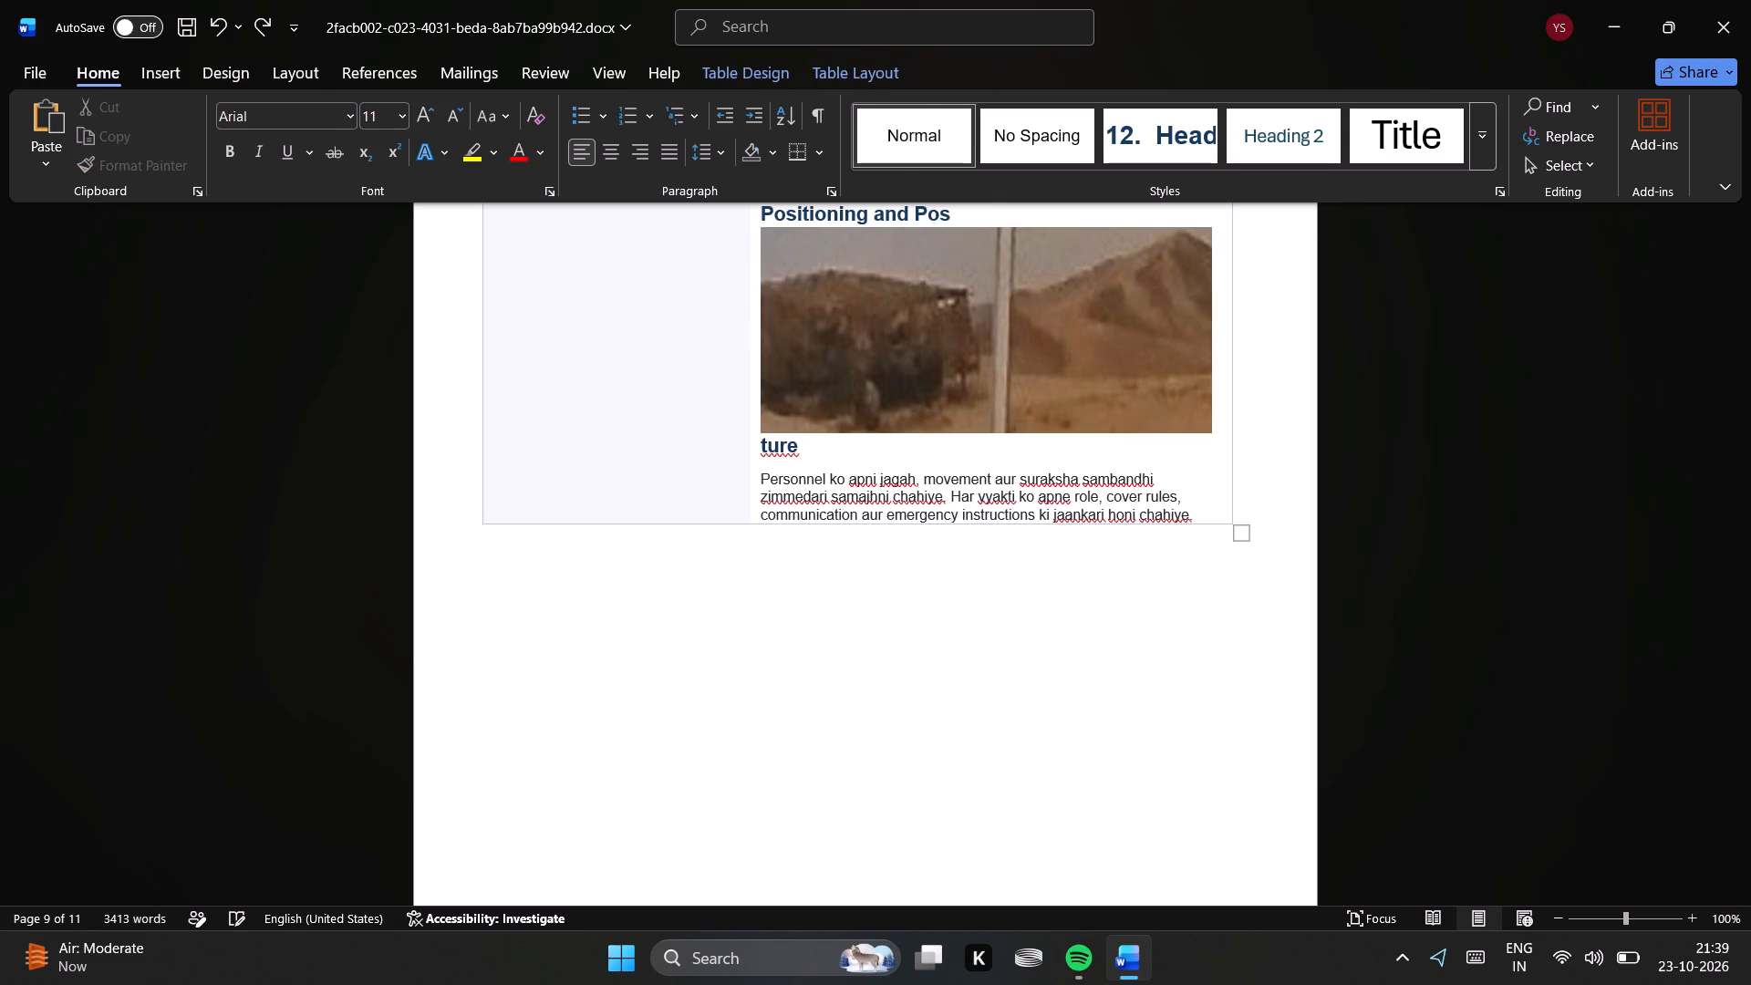
Narrow the picture splitting the Positioning and Posture heading to a width of about 5.08 cm.
double_click(777, 330)
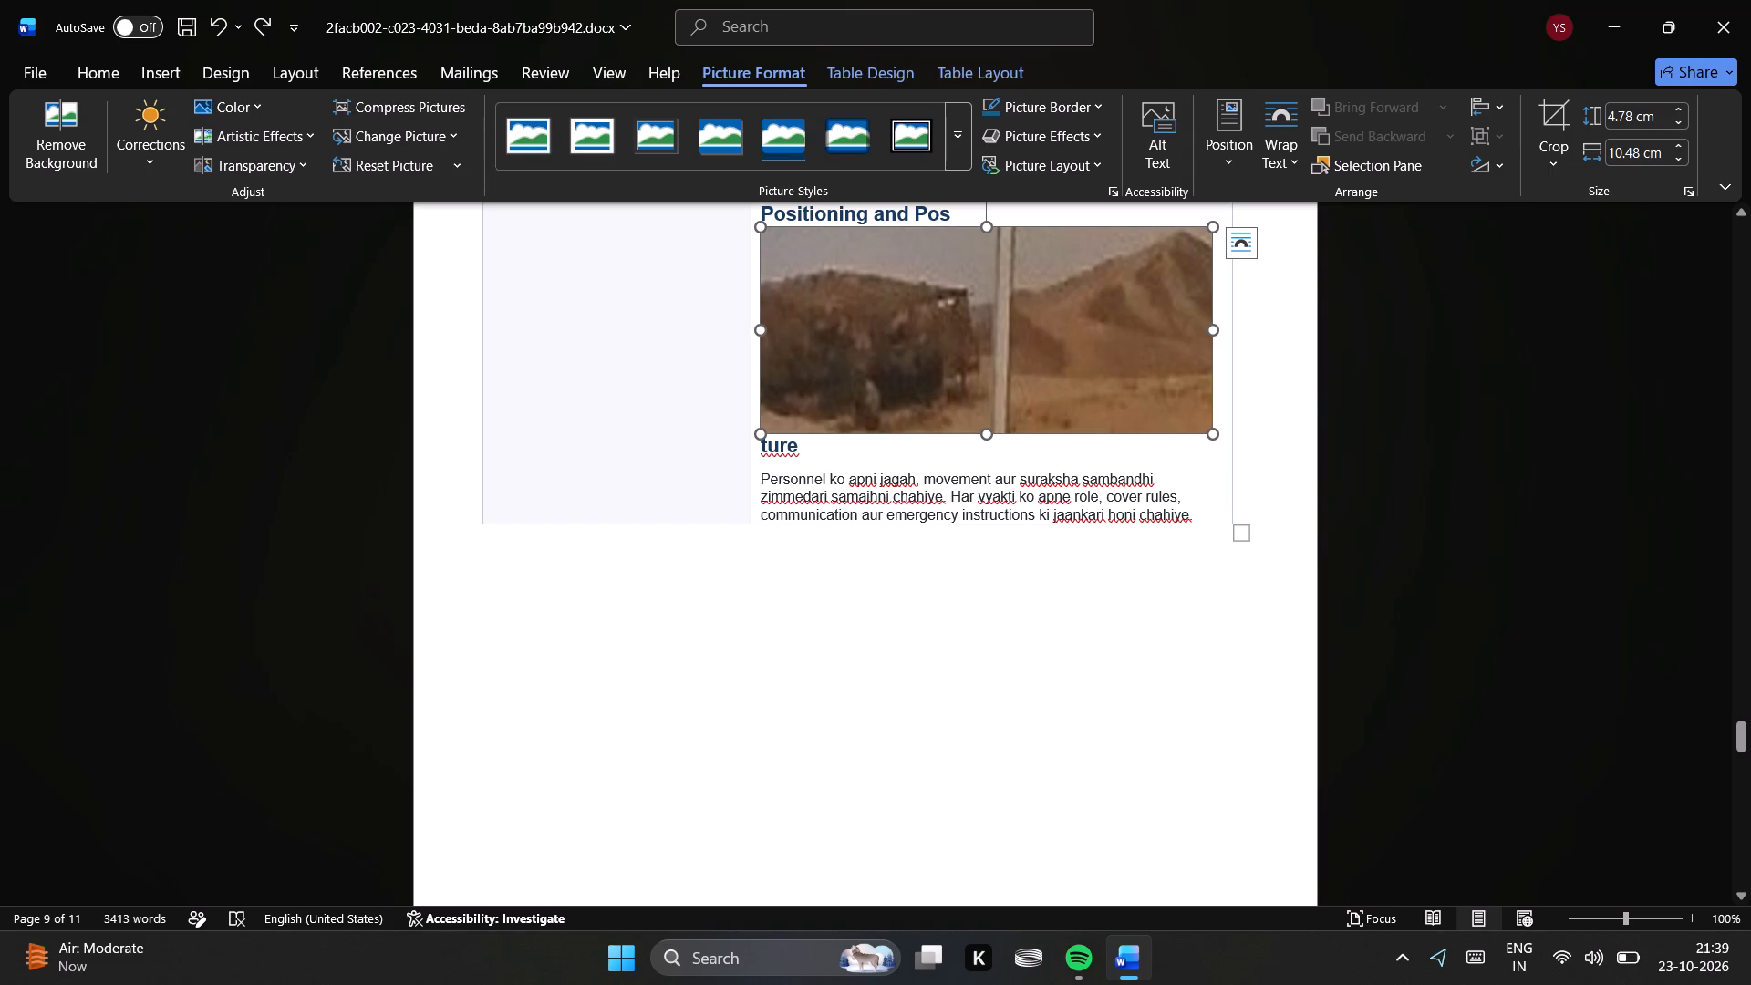
drag(762, 337, 755, 331)
drag(755, 331, 813, 327)
click(813, 327)
drag(759, 331, 757, 329)
drag(757, 329, 621, 321)
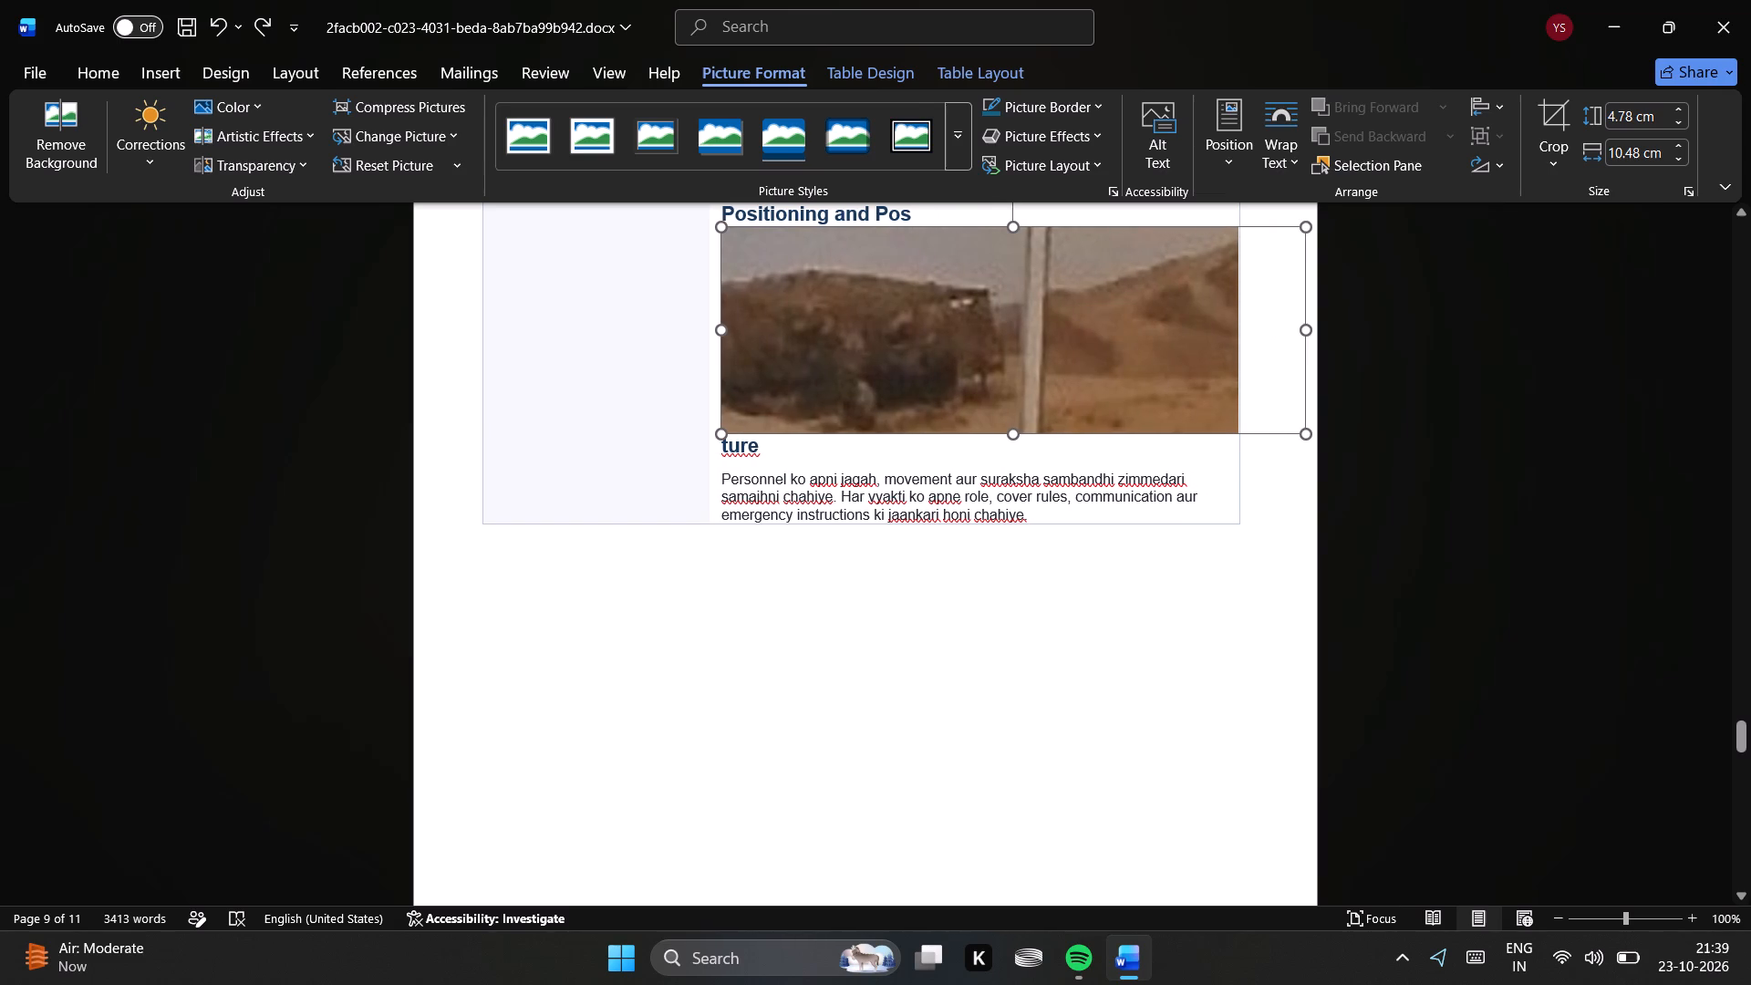
drag(621, 321, 875, 324)
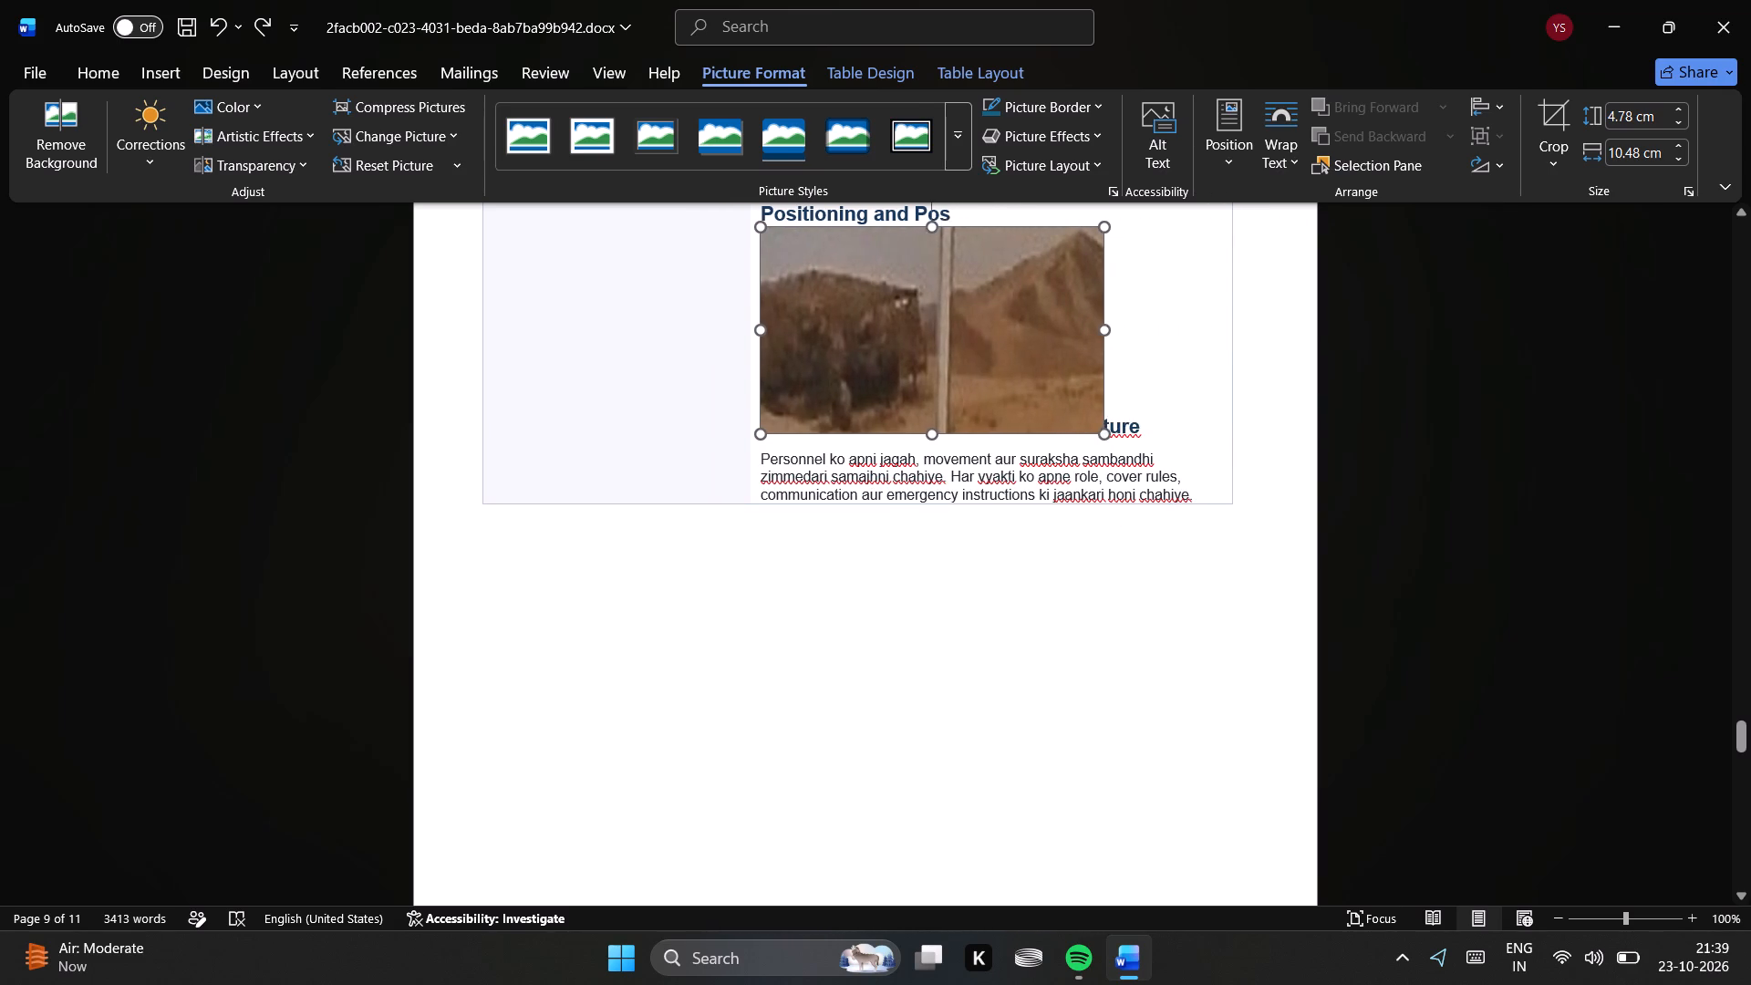
drag(875, 324, 895, 325)
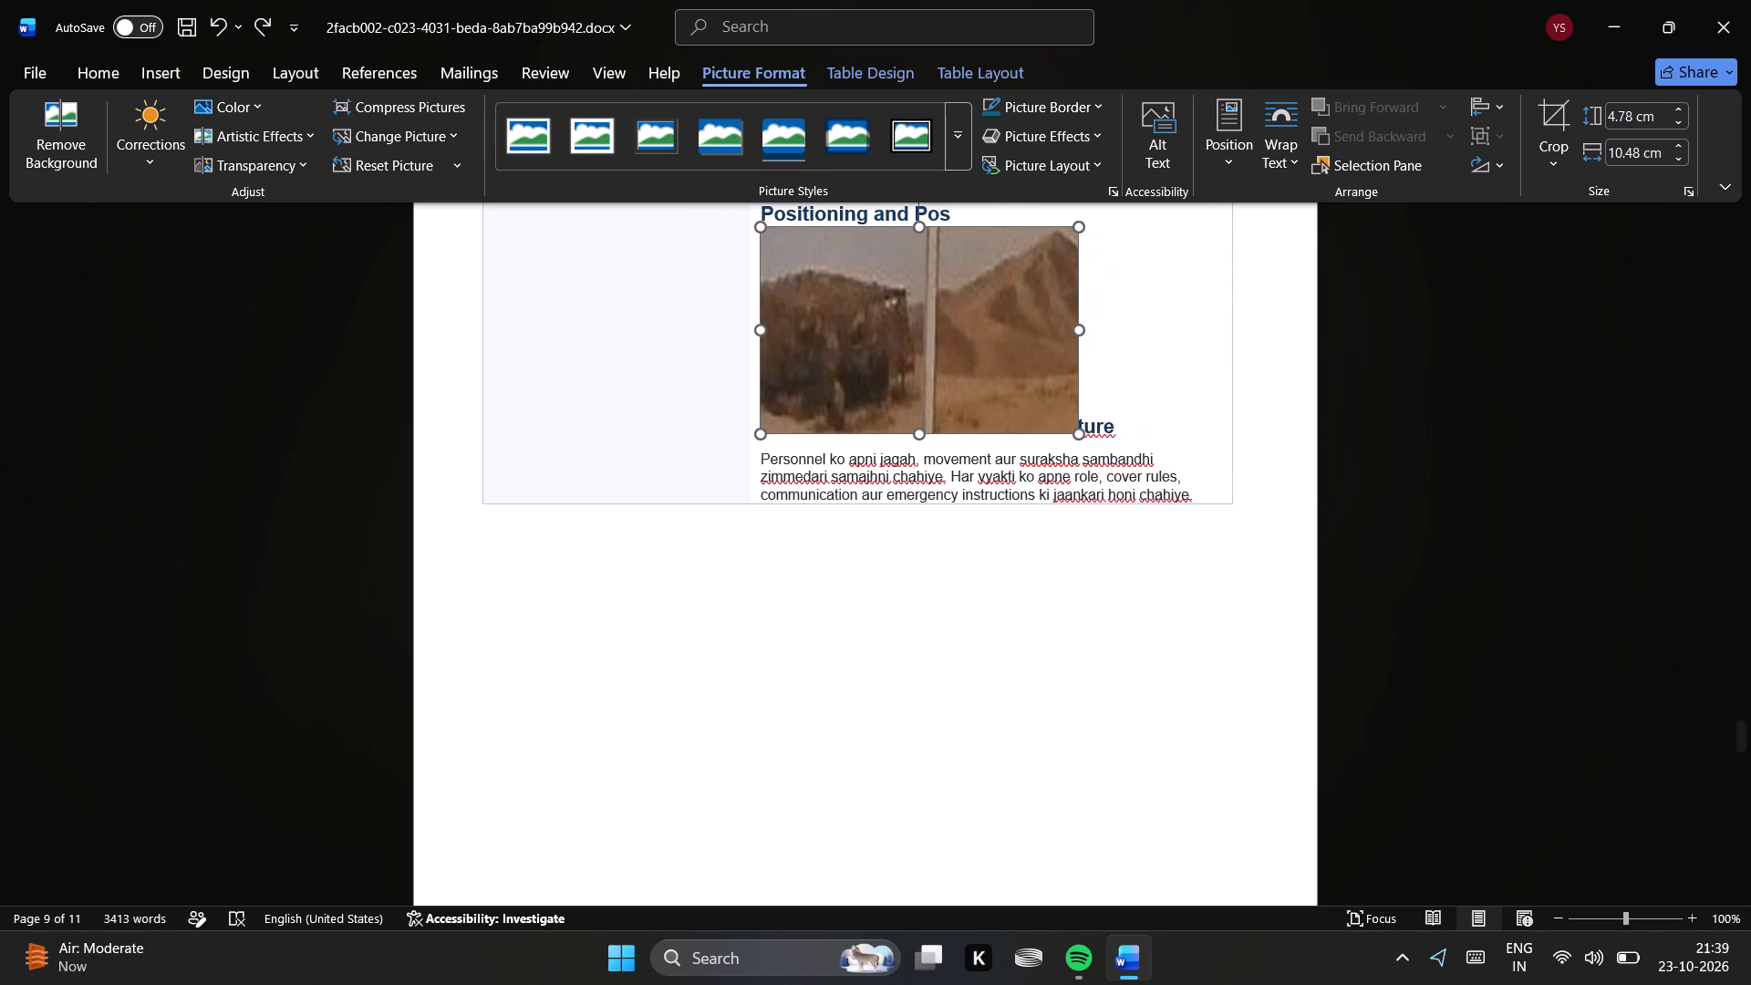
drag(895, 325, 967, 336)
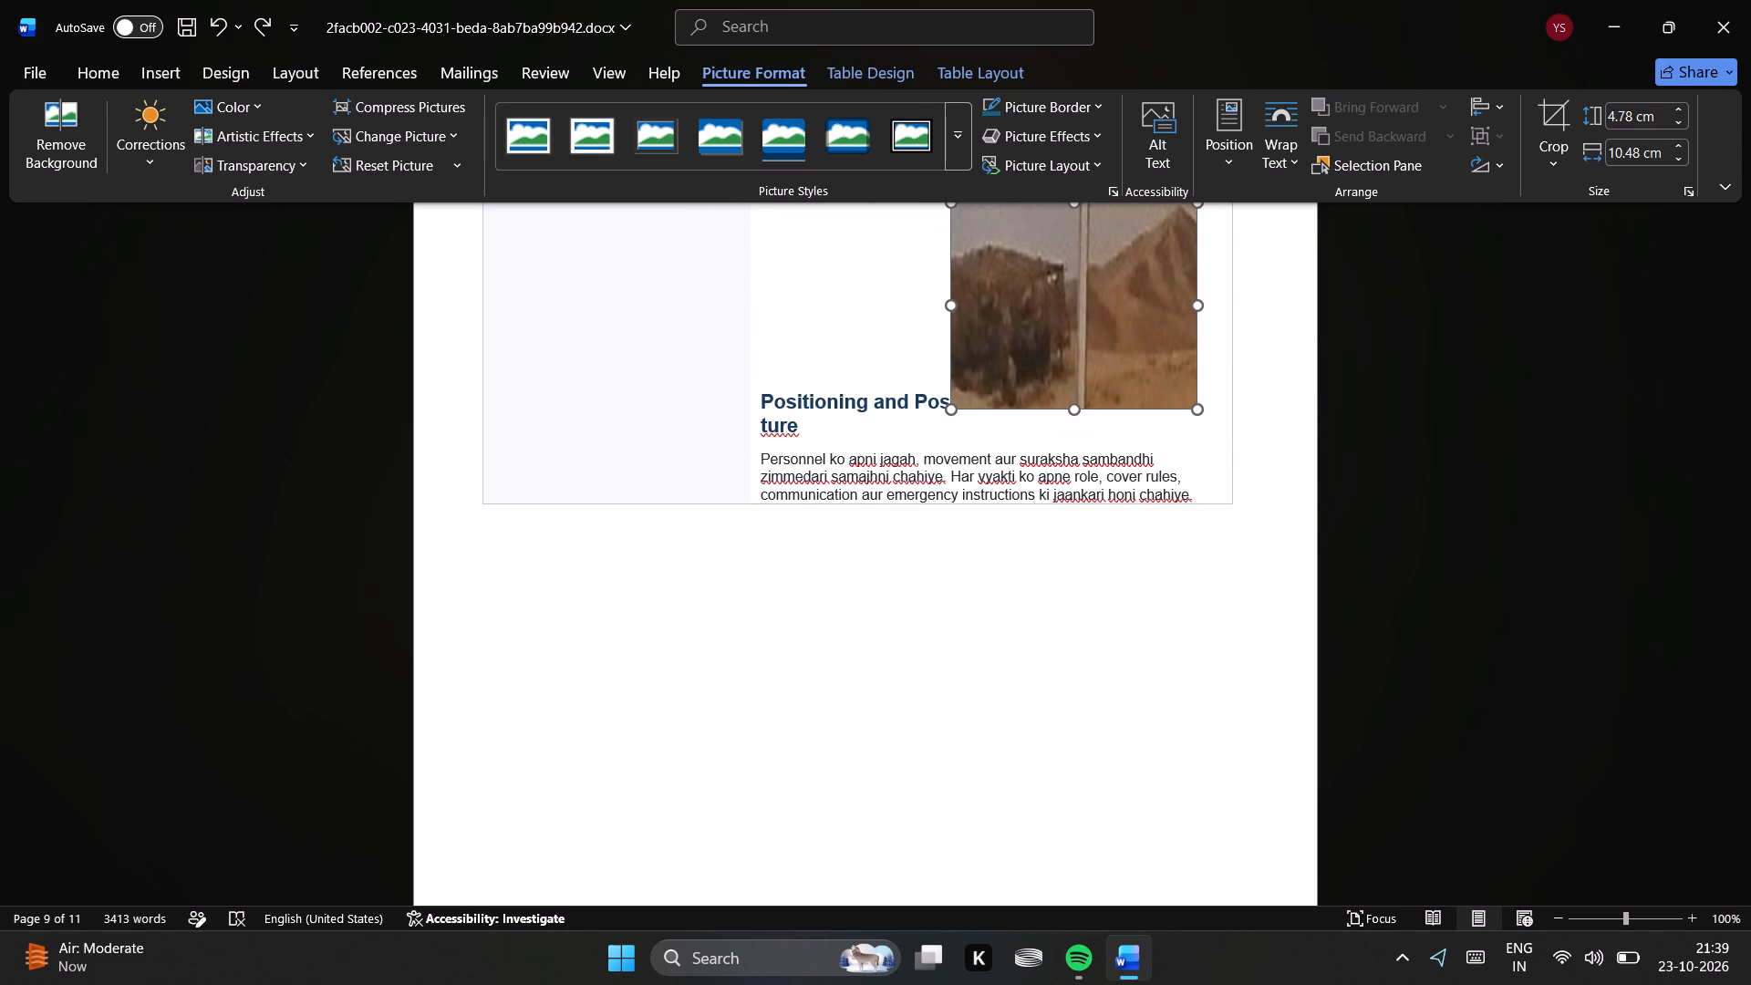
drag(967, 336, 990, 308)
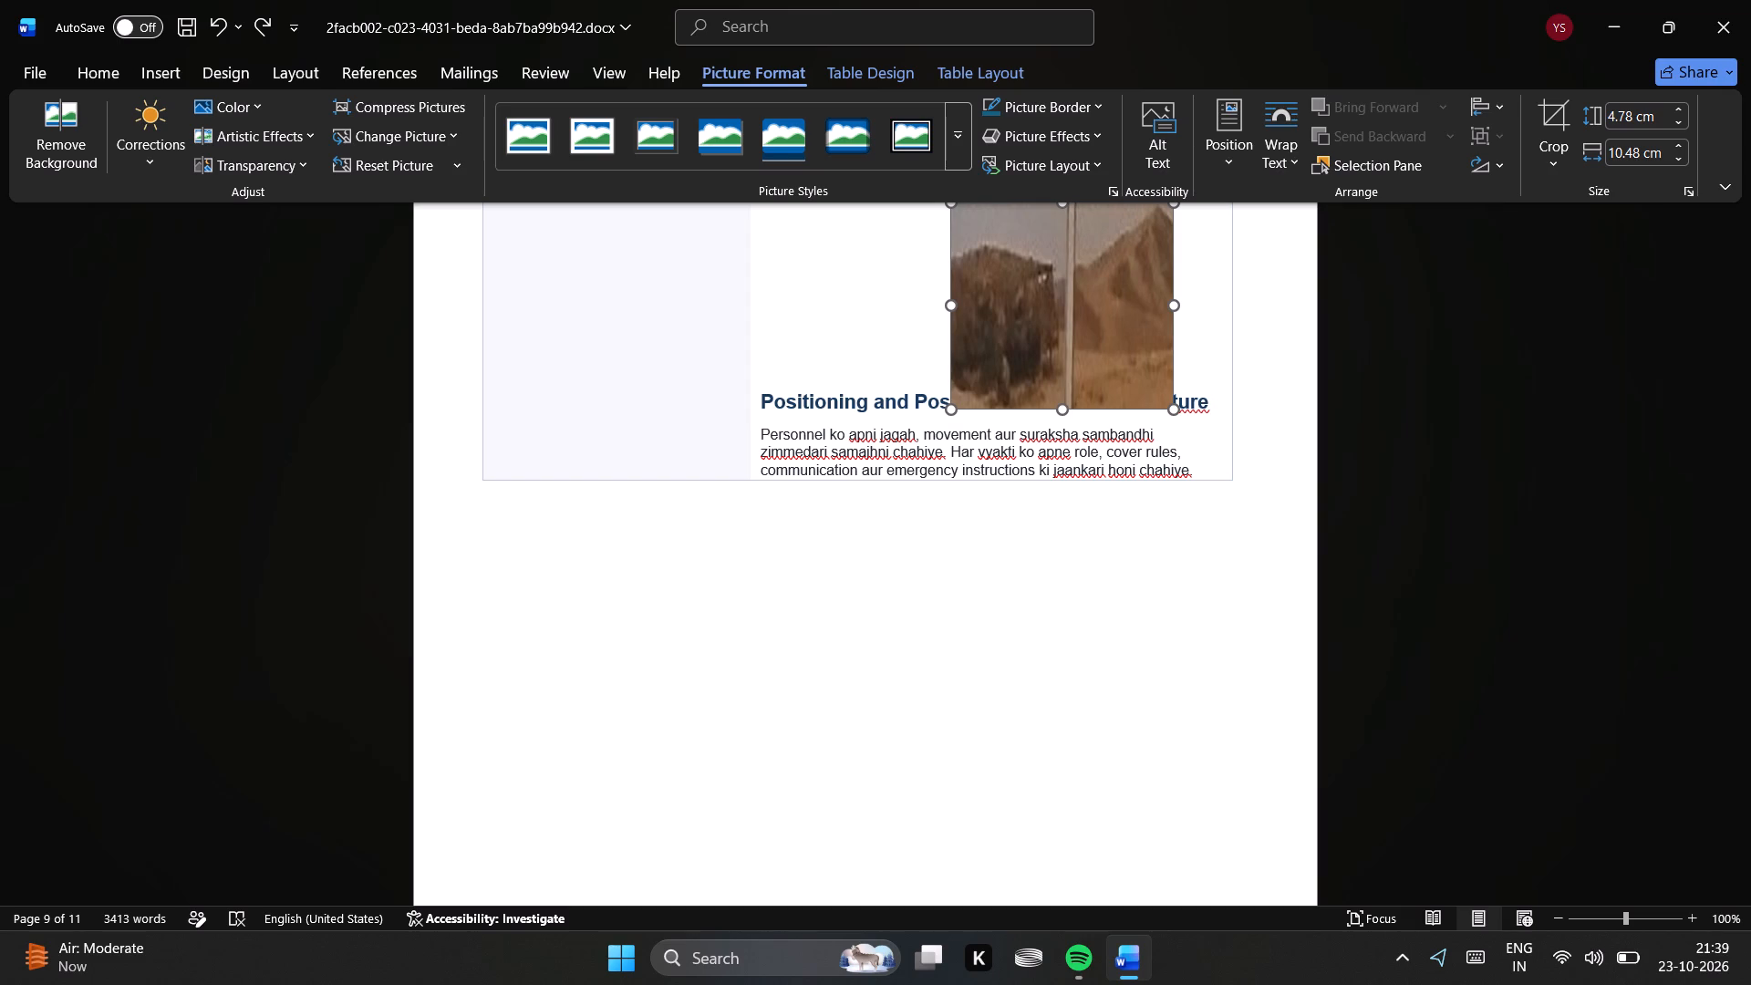
drag(990, 308, 989, 256)
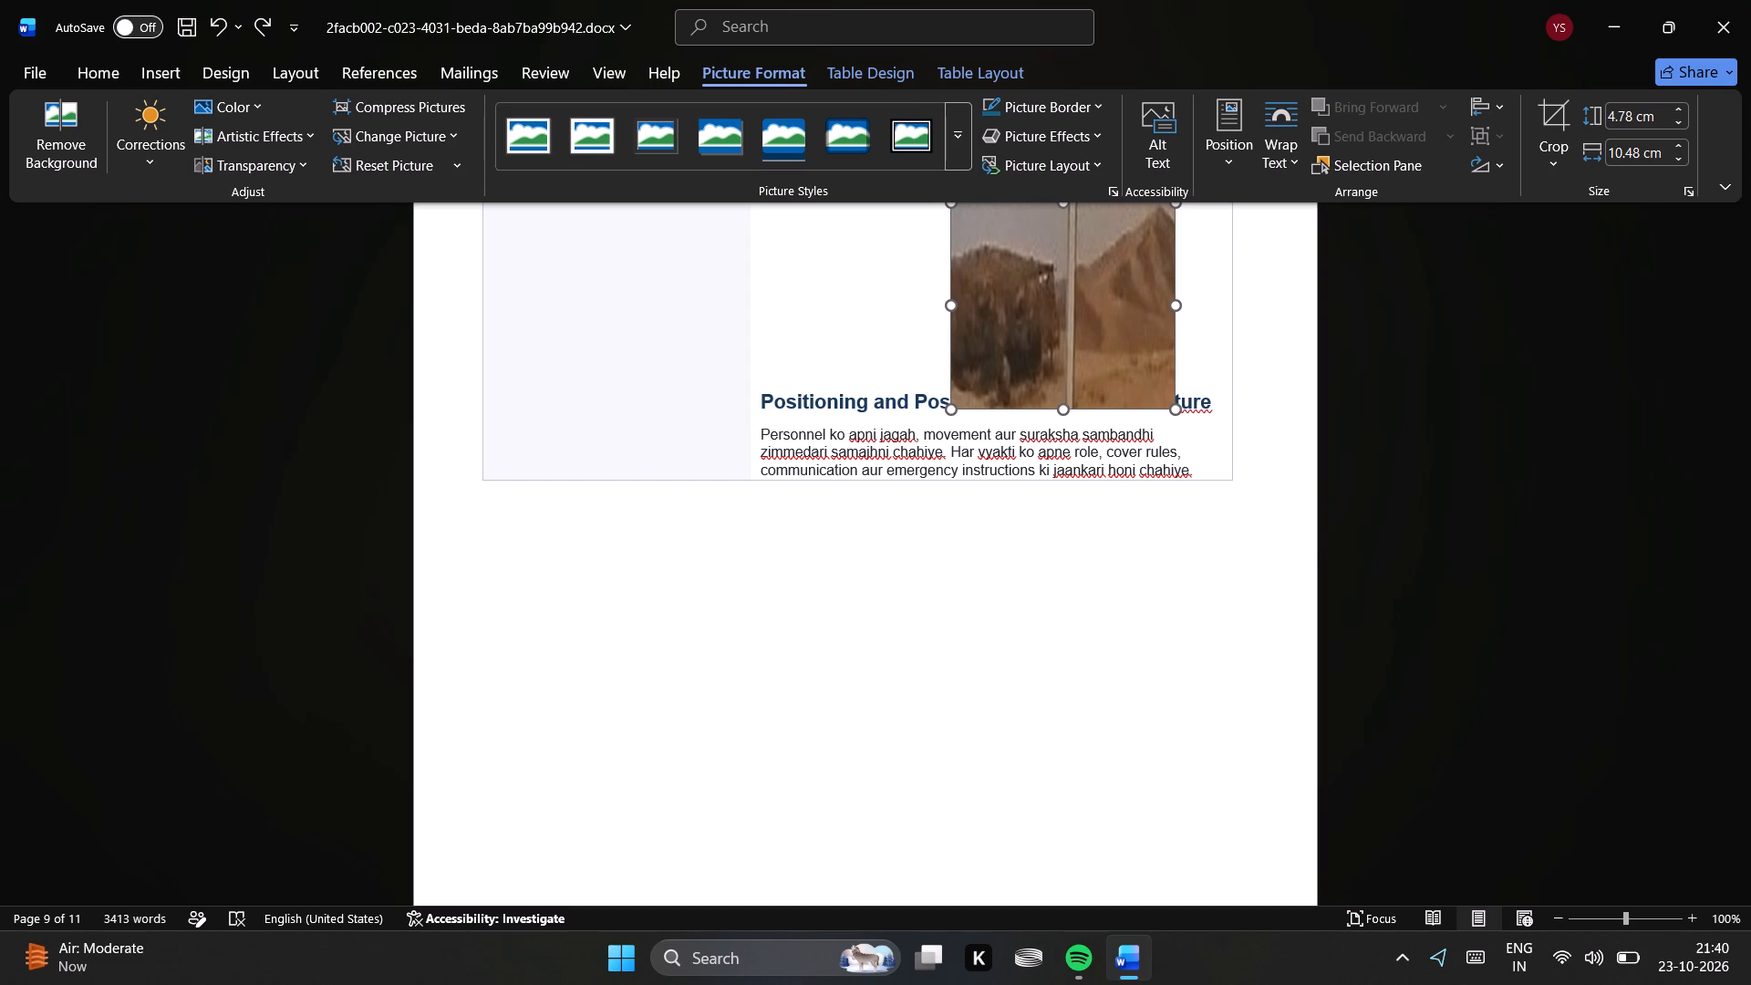
drag(989, 256, 996, 284)
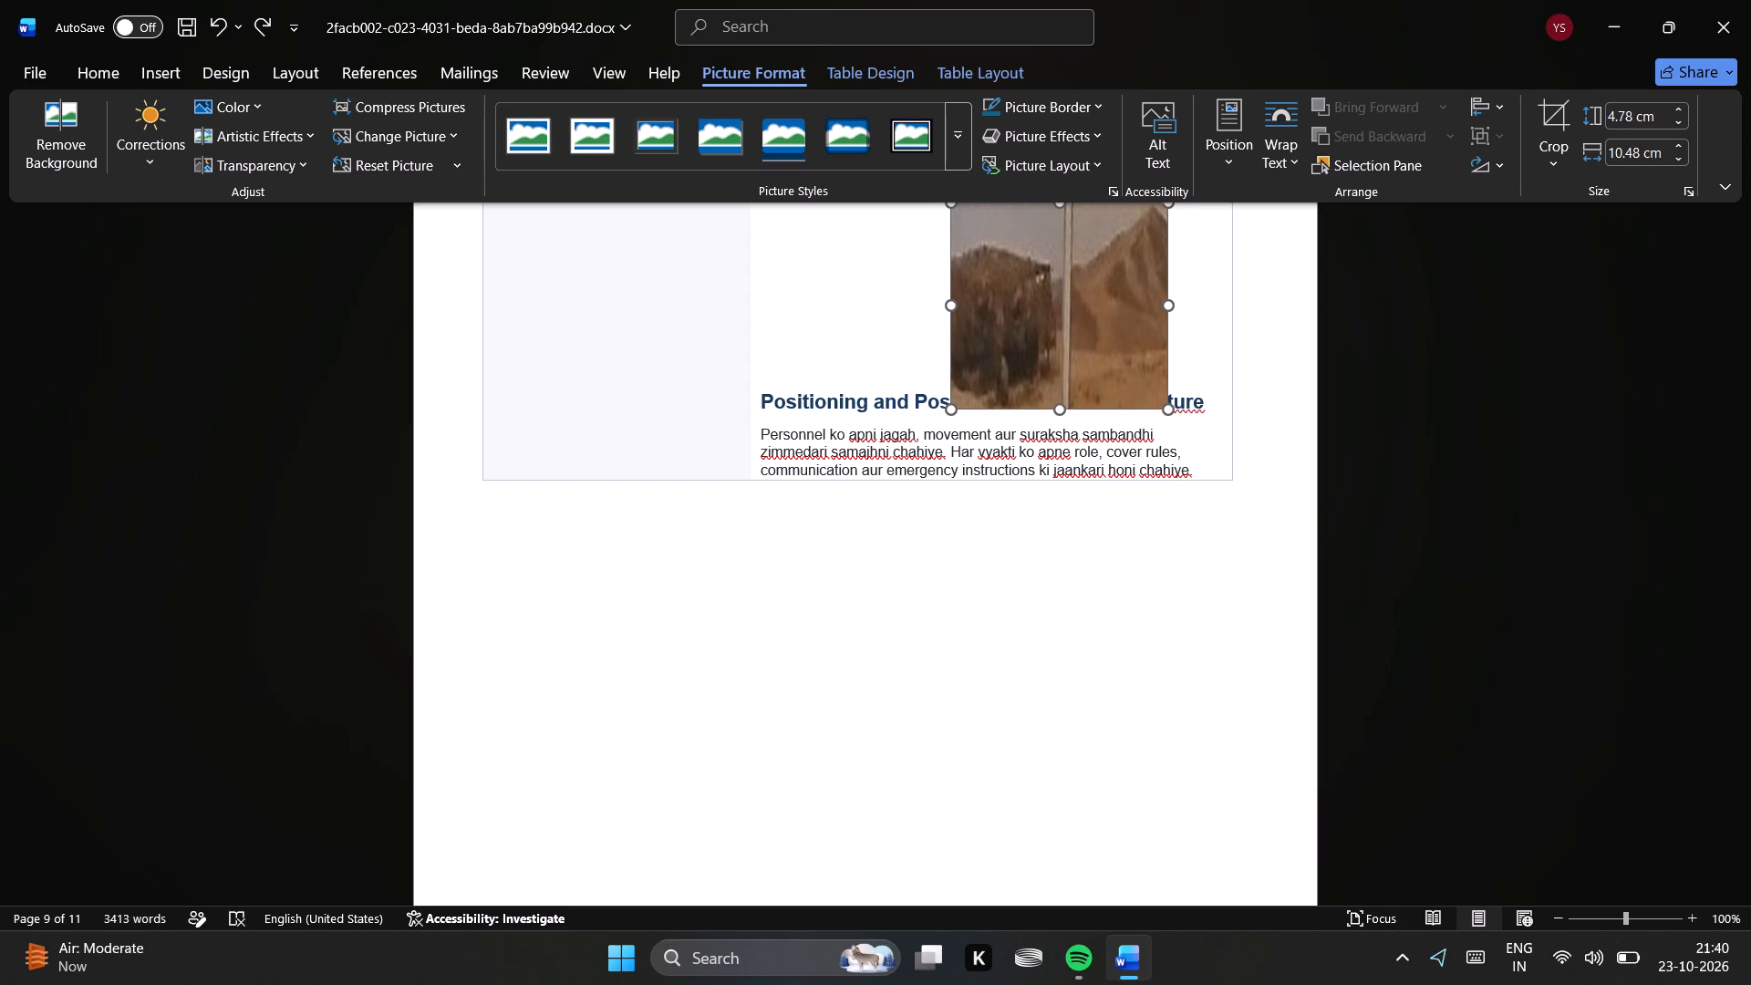
drag(996, 284, 989, 281)
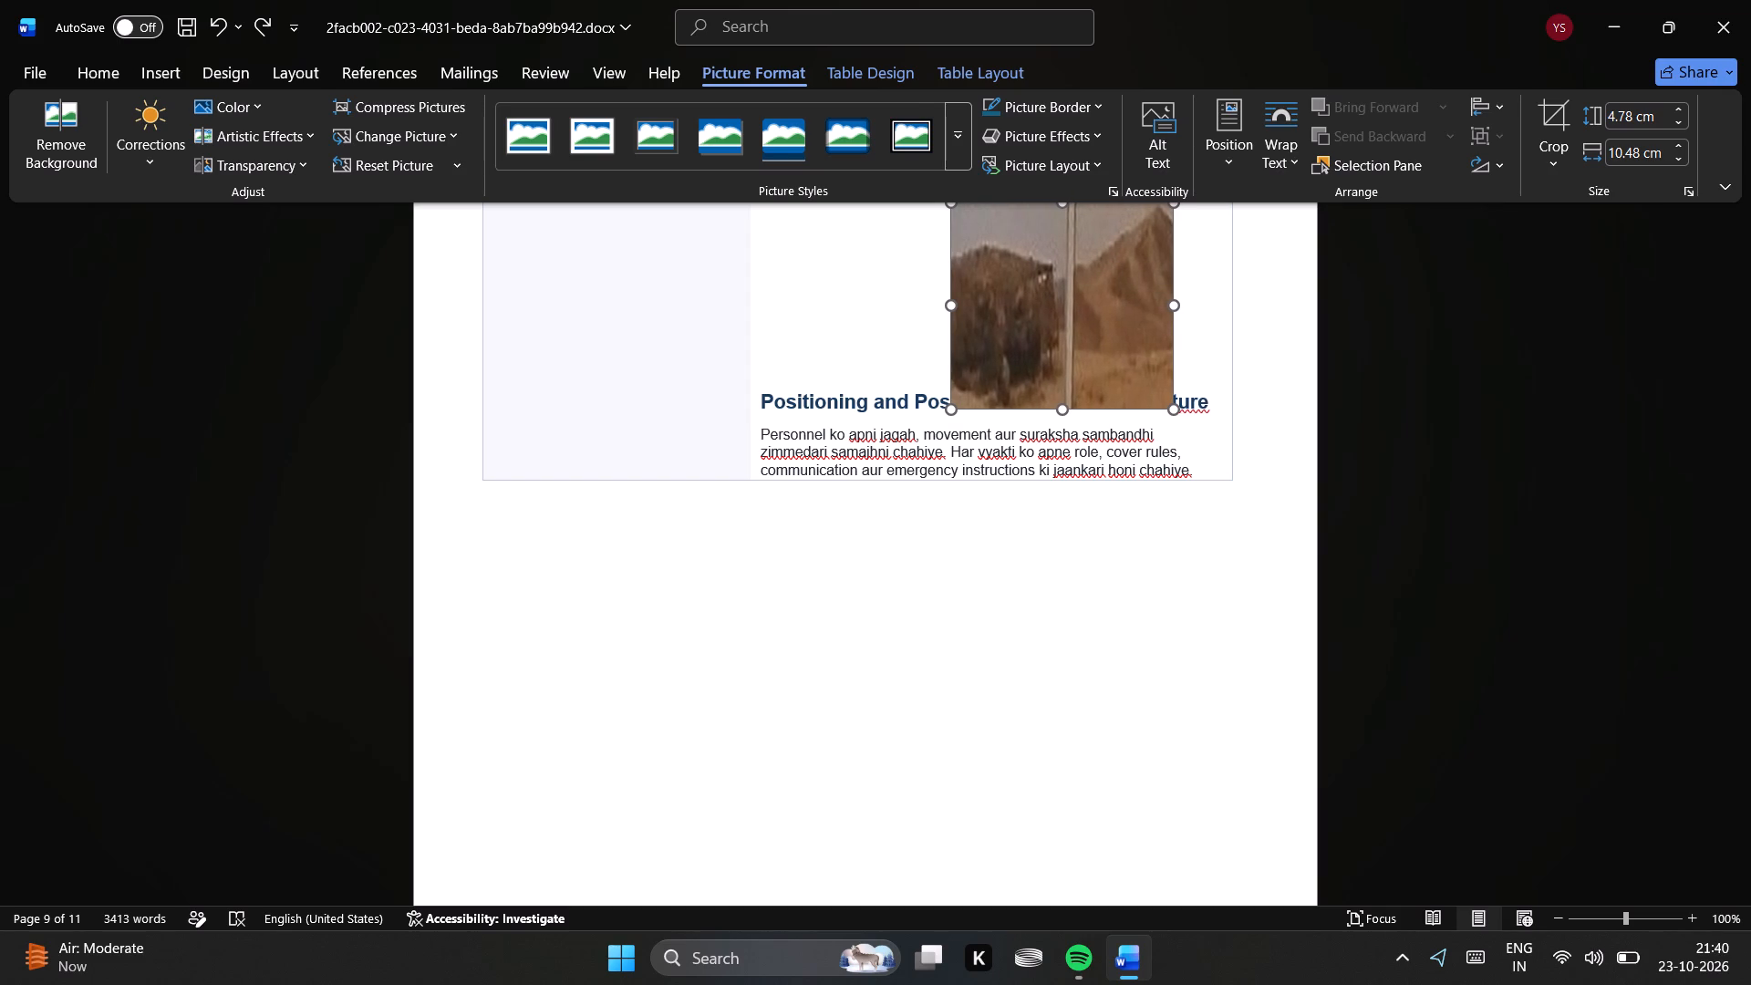
drag(989, 281, 993, 284)
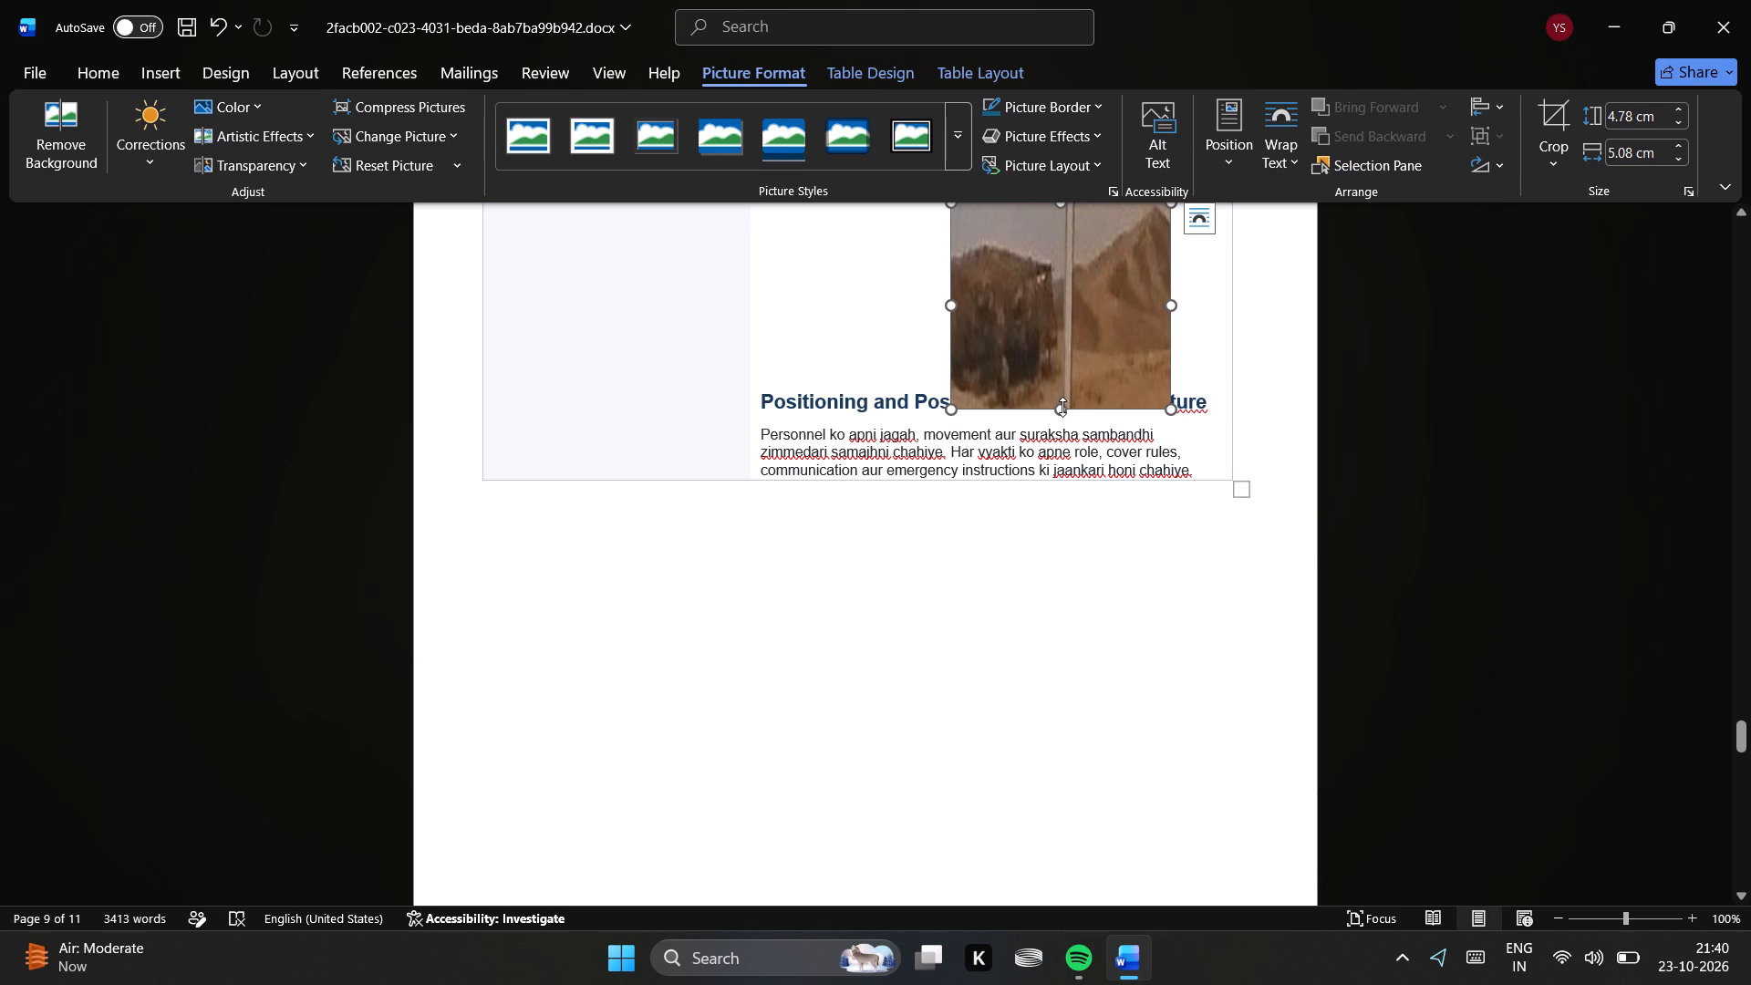
Reduce the height of the picture inside the Positioning and Posture heading so it becomes a short landscape image.
drag(1062, 407, 1062, 356)
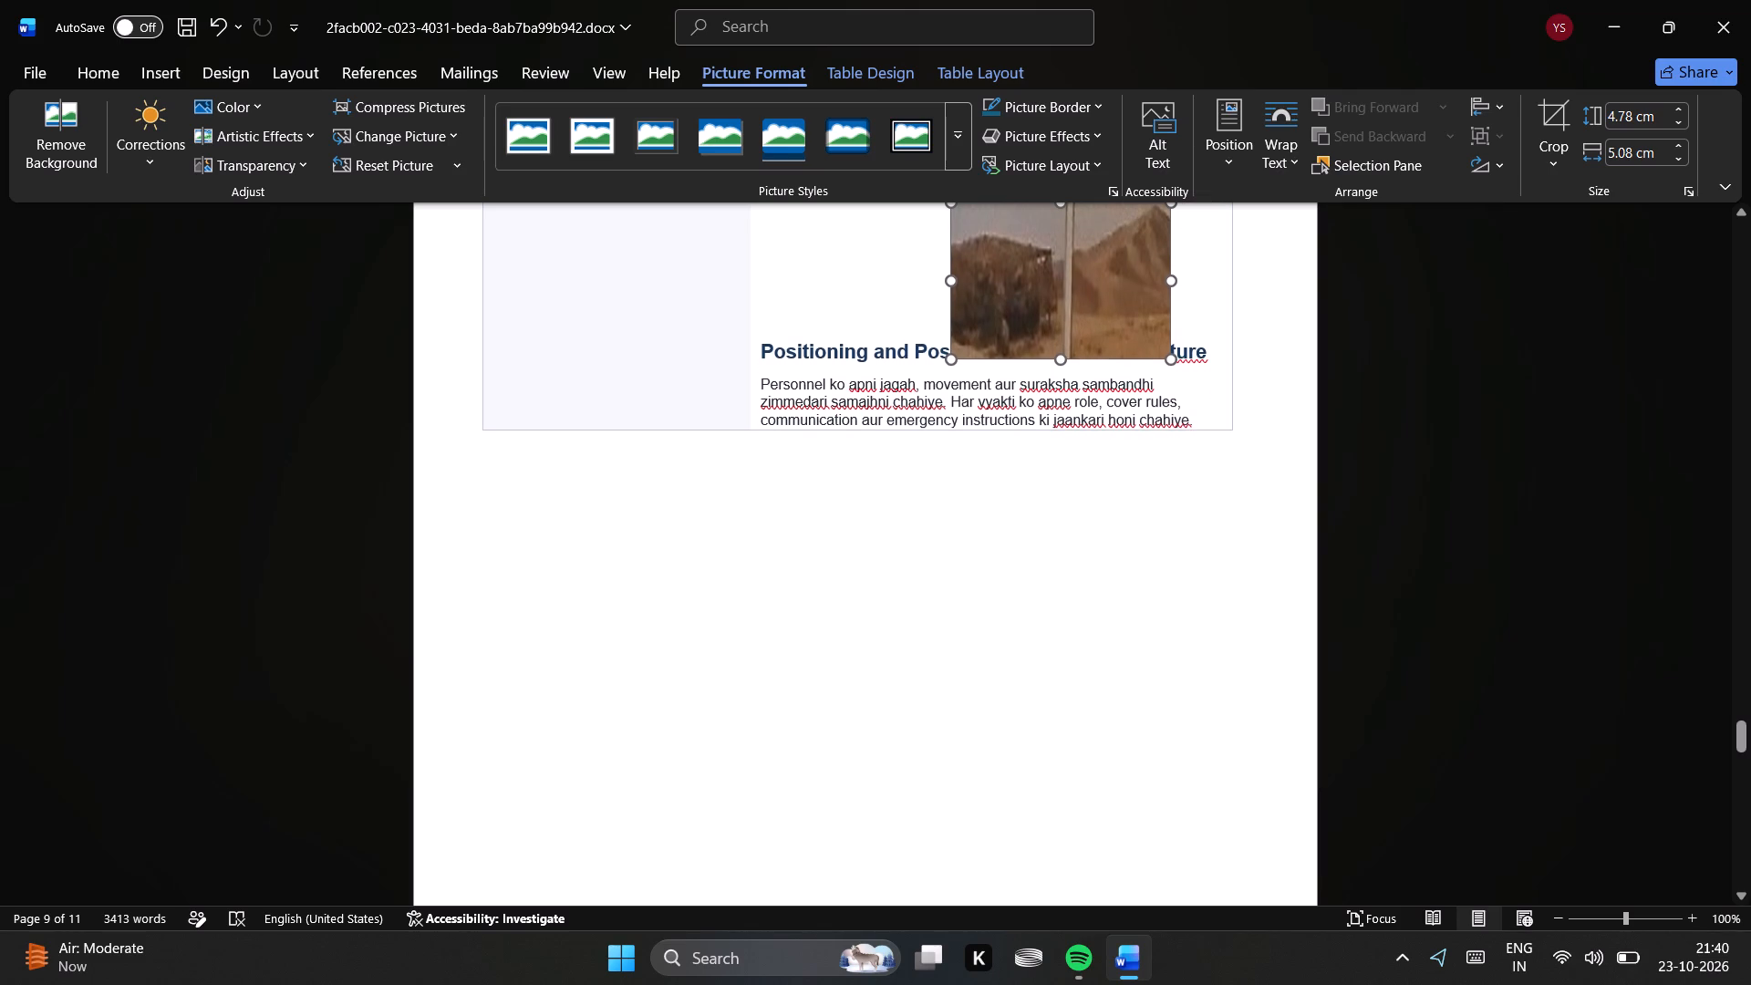
drag(1062, 356, 1062, 331)
click(1049, 388)
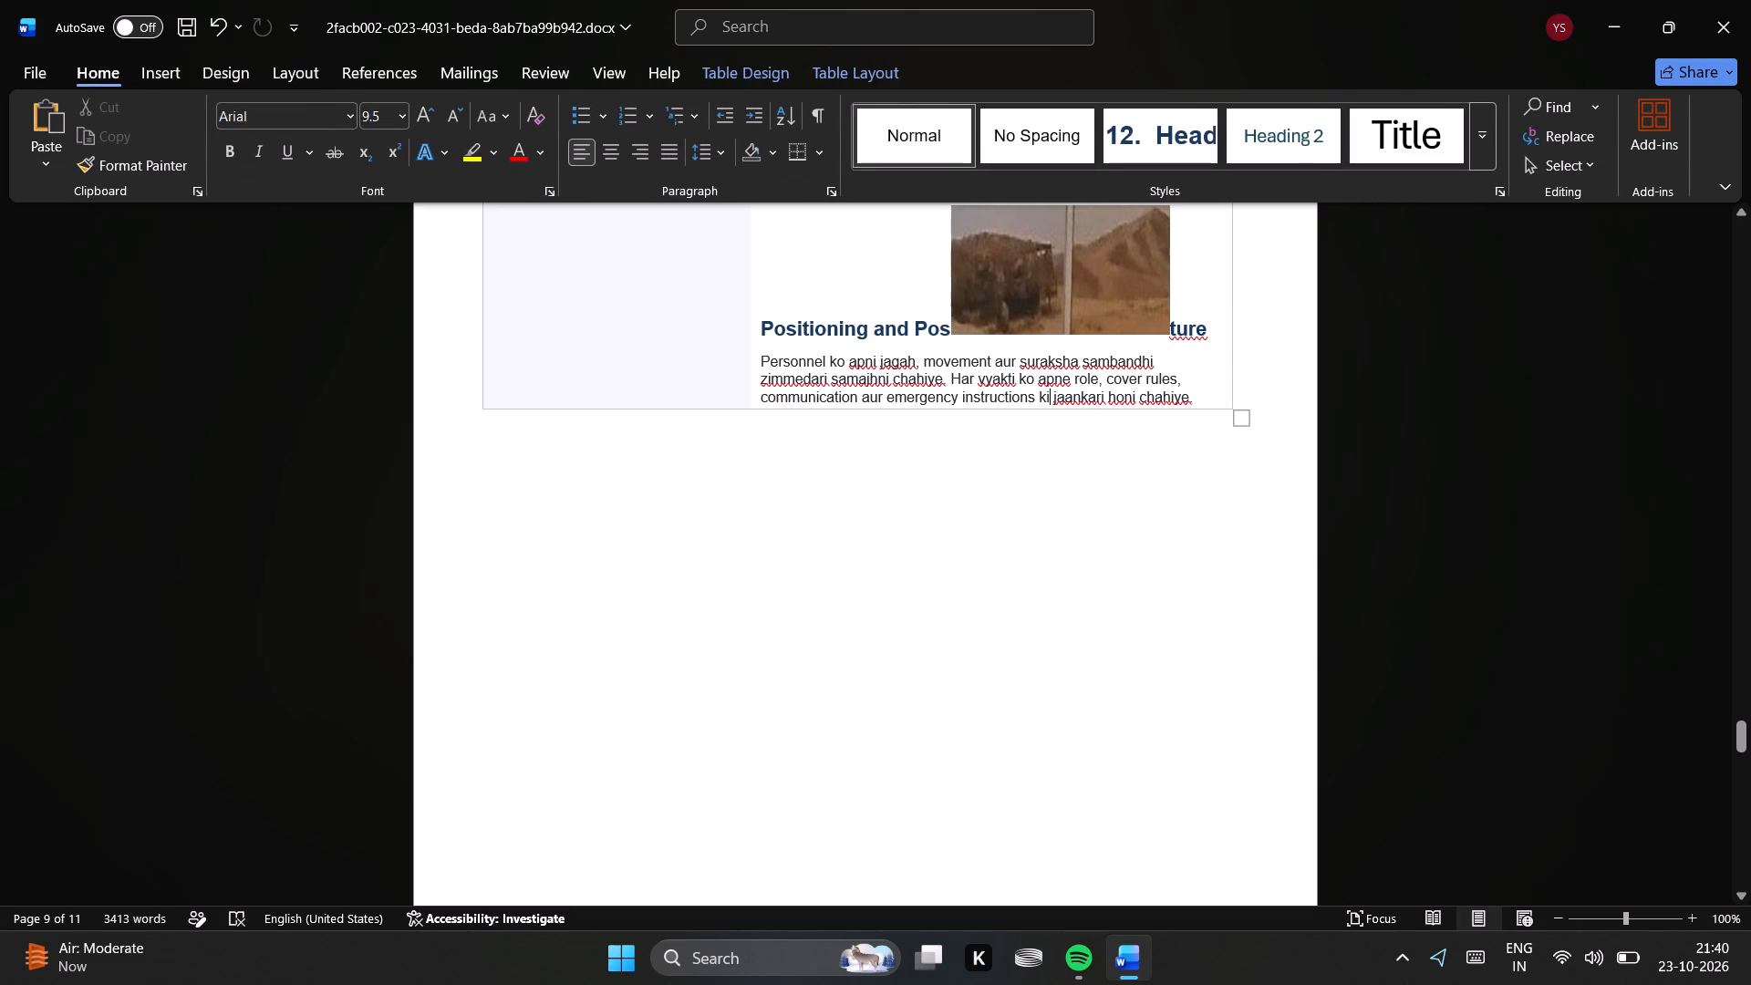
Enlarge the table holding the Signature Minimization and Positioning and Posture rows, making it slightly wider and taller.
drag(1246, 424, 1270, 470)
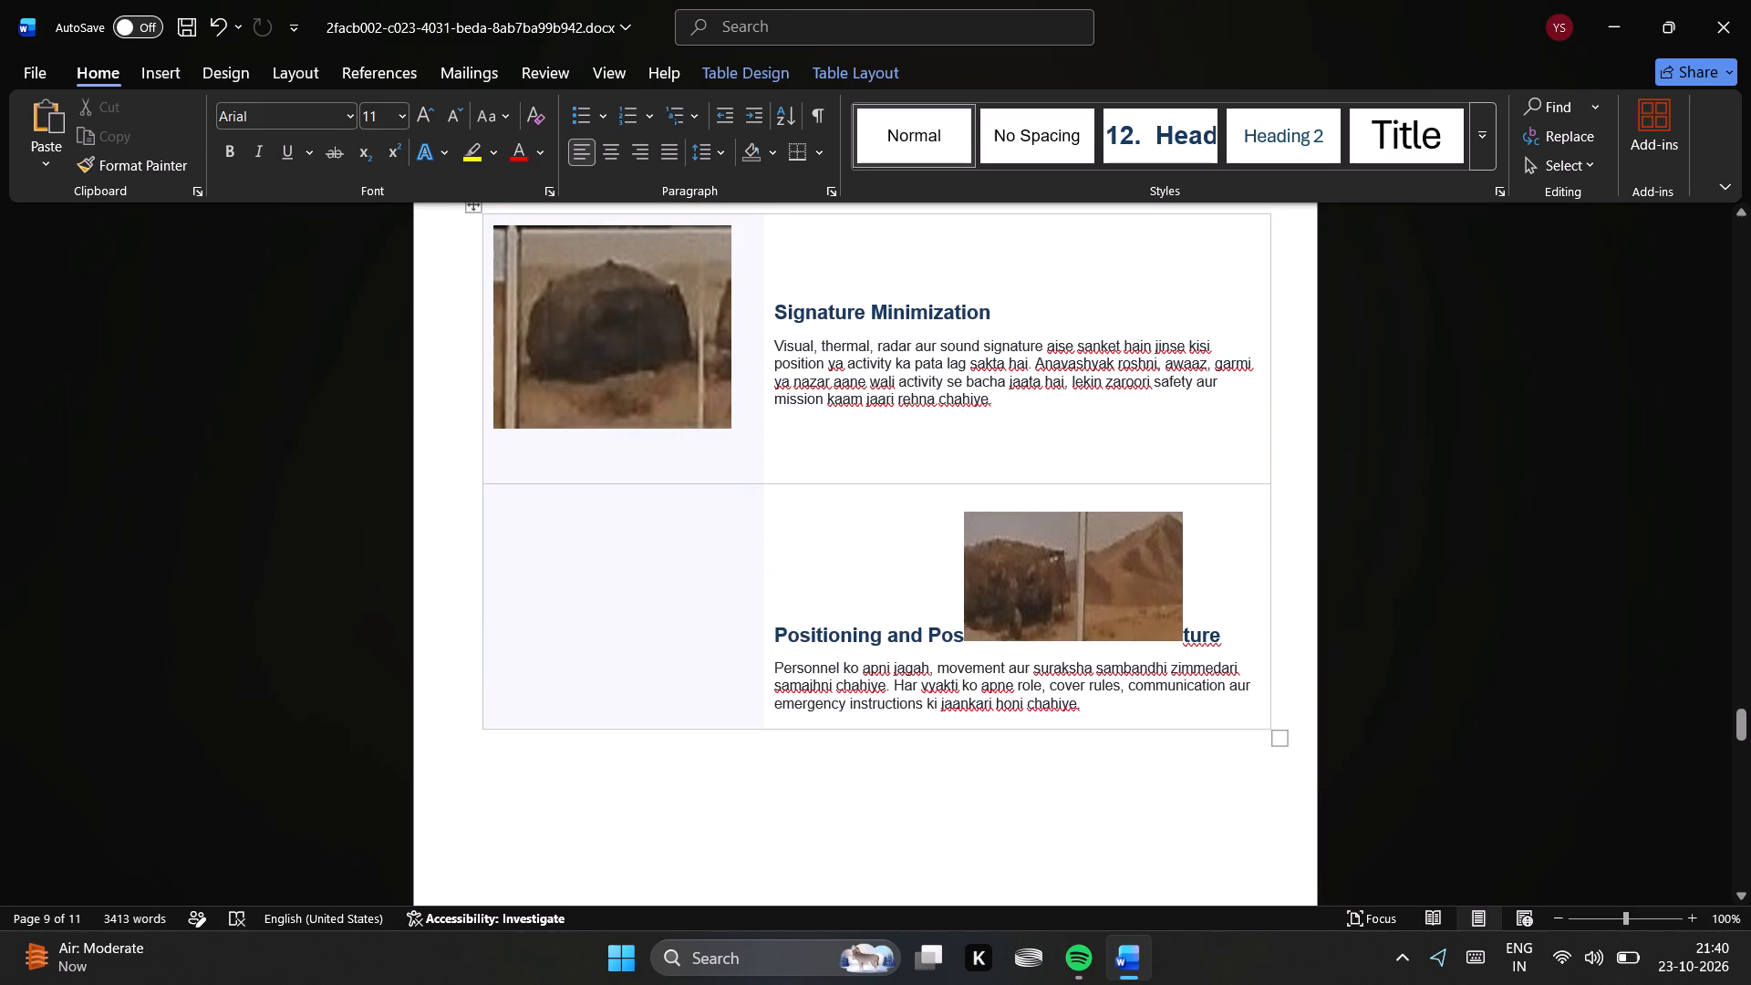
Move the picture out of the Positioning and Posture heading into the empty shaded cell beside it.
drag(1063, 550, 974, 523)
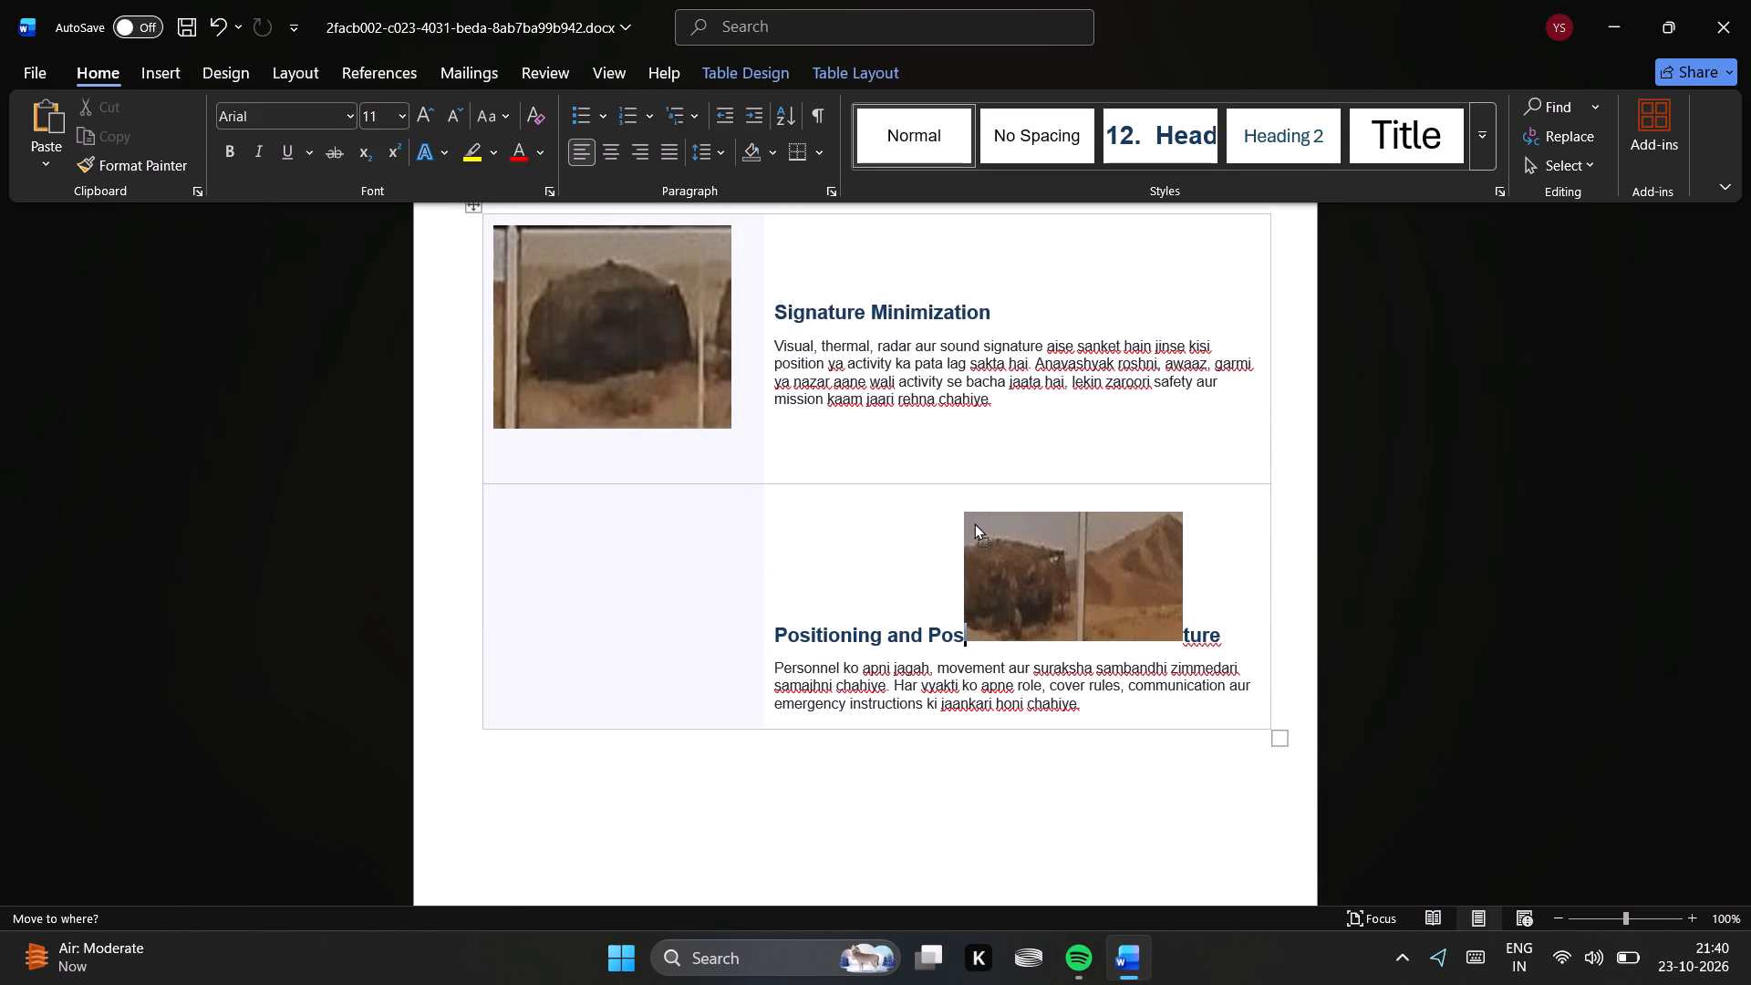
drag(974, 523, 750, 494)
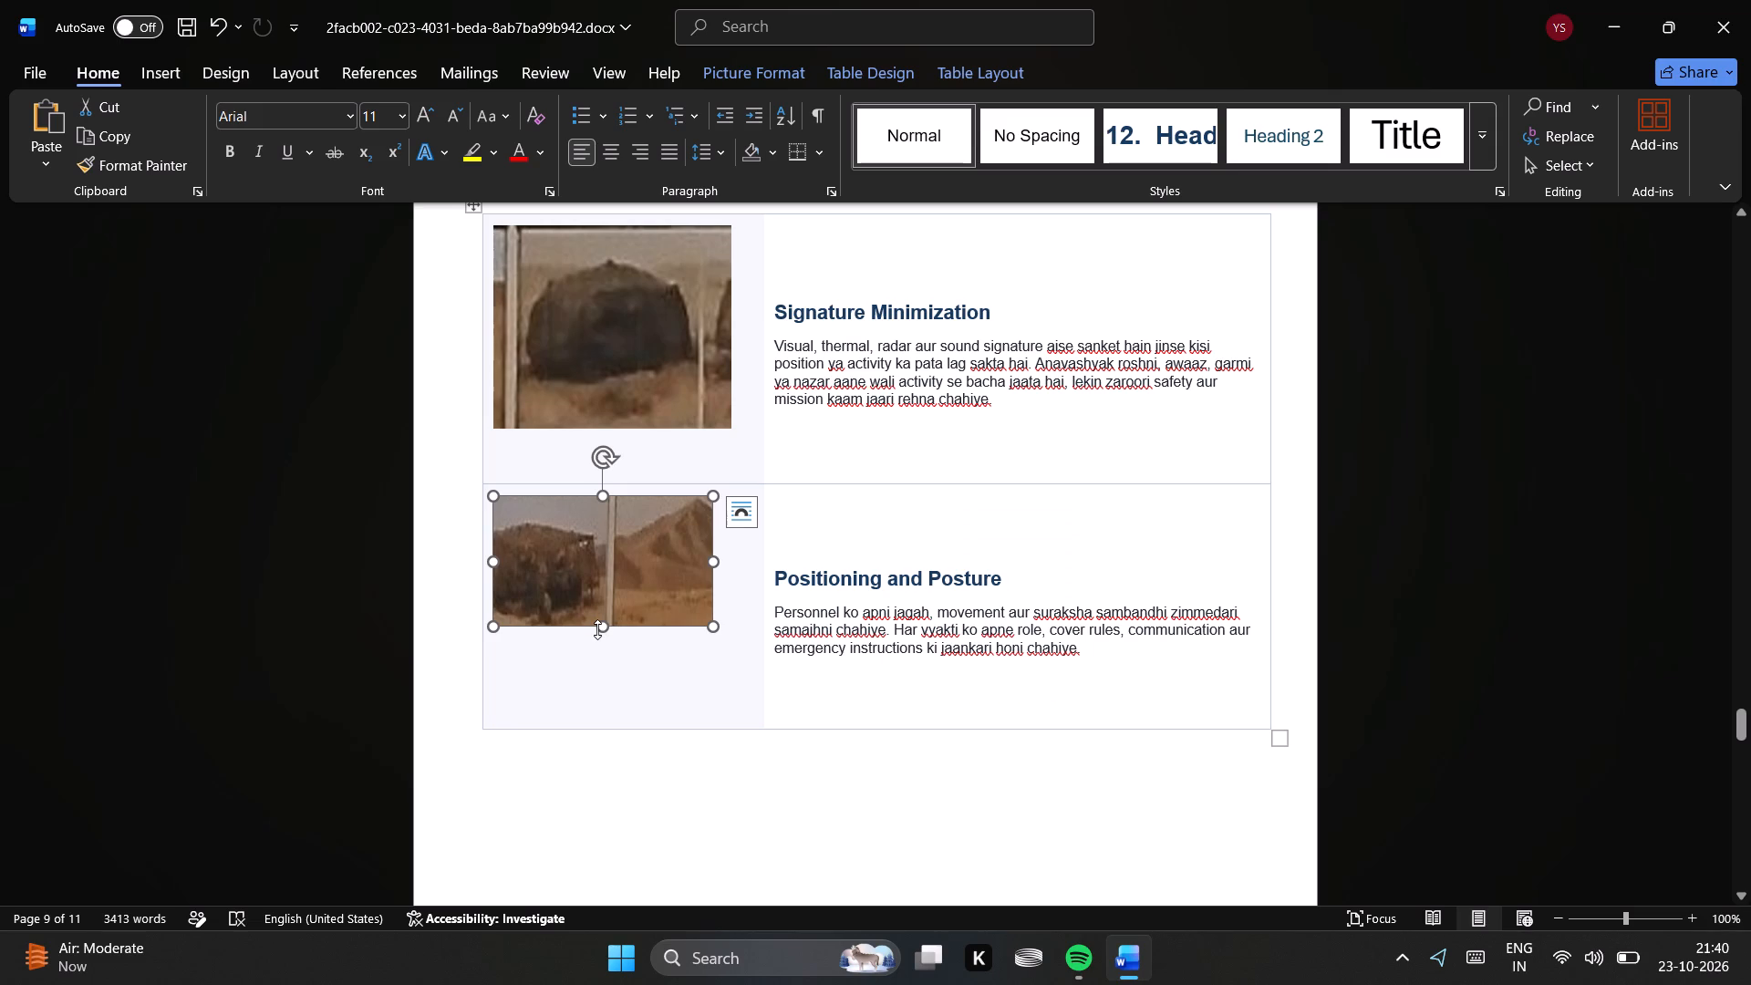
Enlarge the Positioning and Posture picture in height and width until it nearly fills its shaded cell.
drag(597, 629, 596, 712)
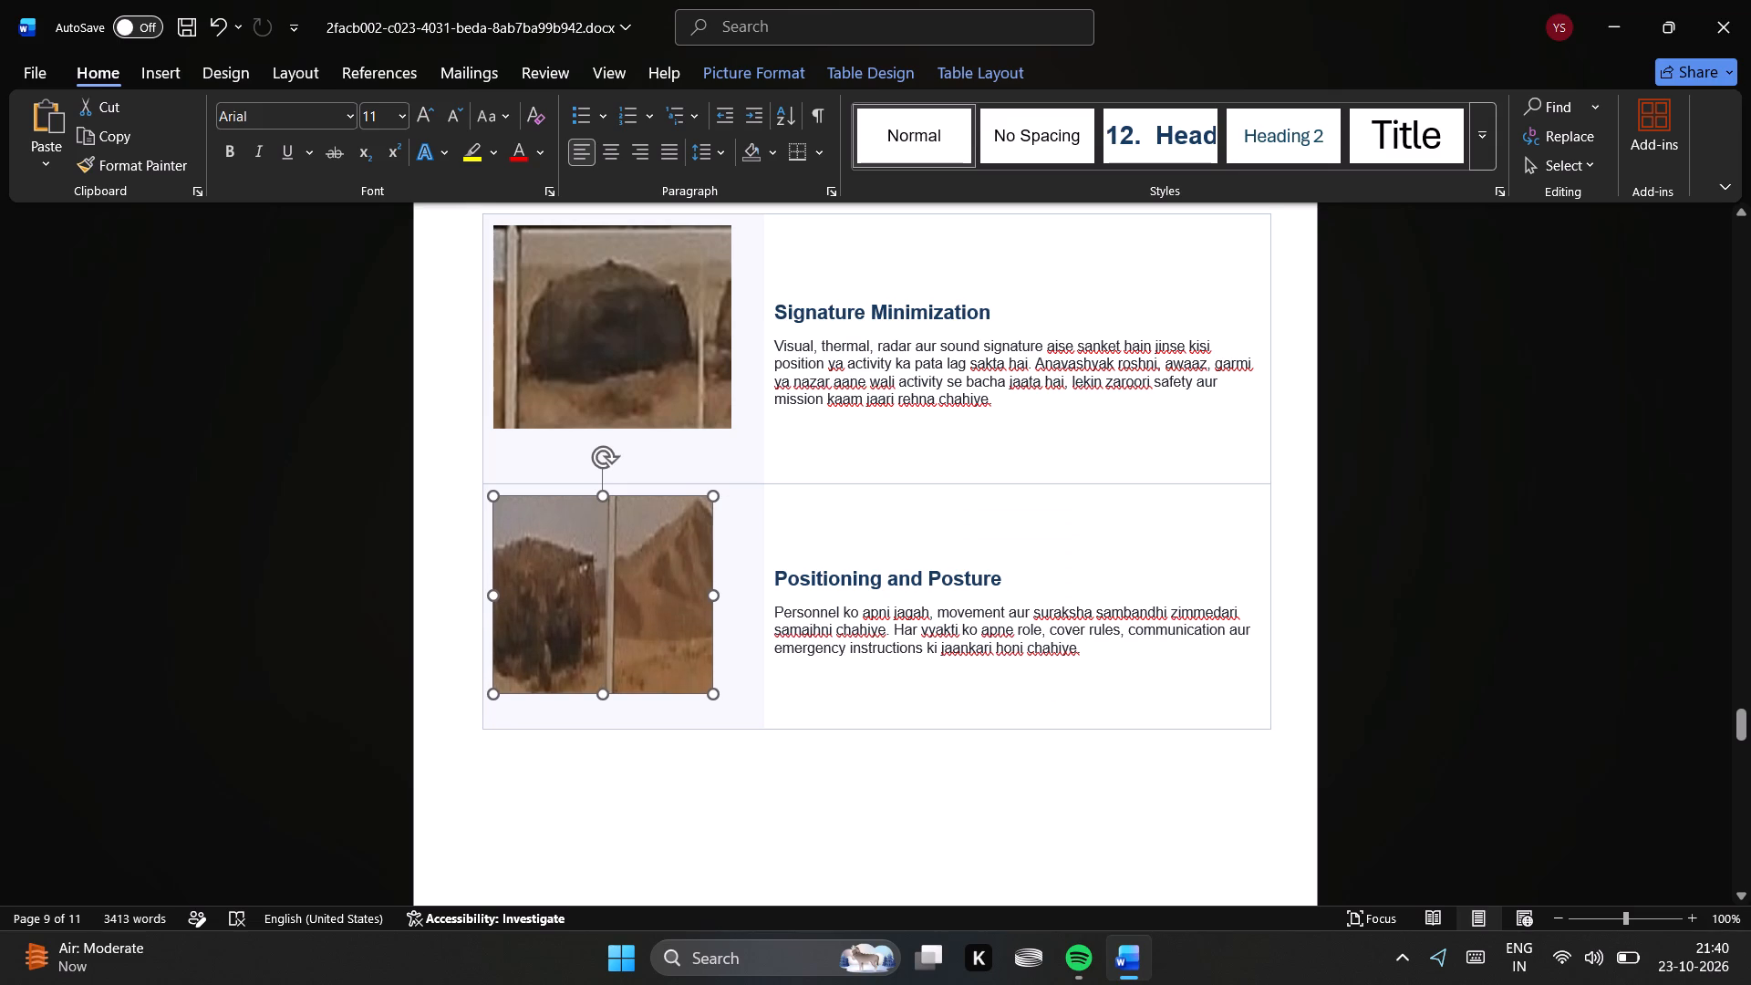
drag(596, 712, 603, 700)
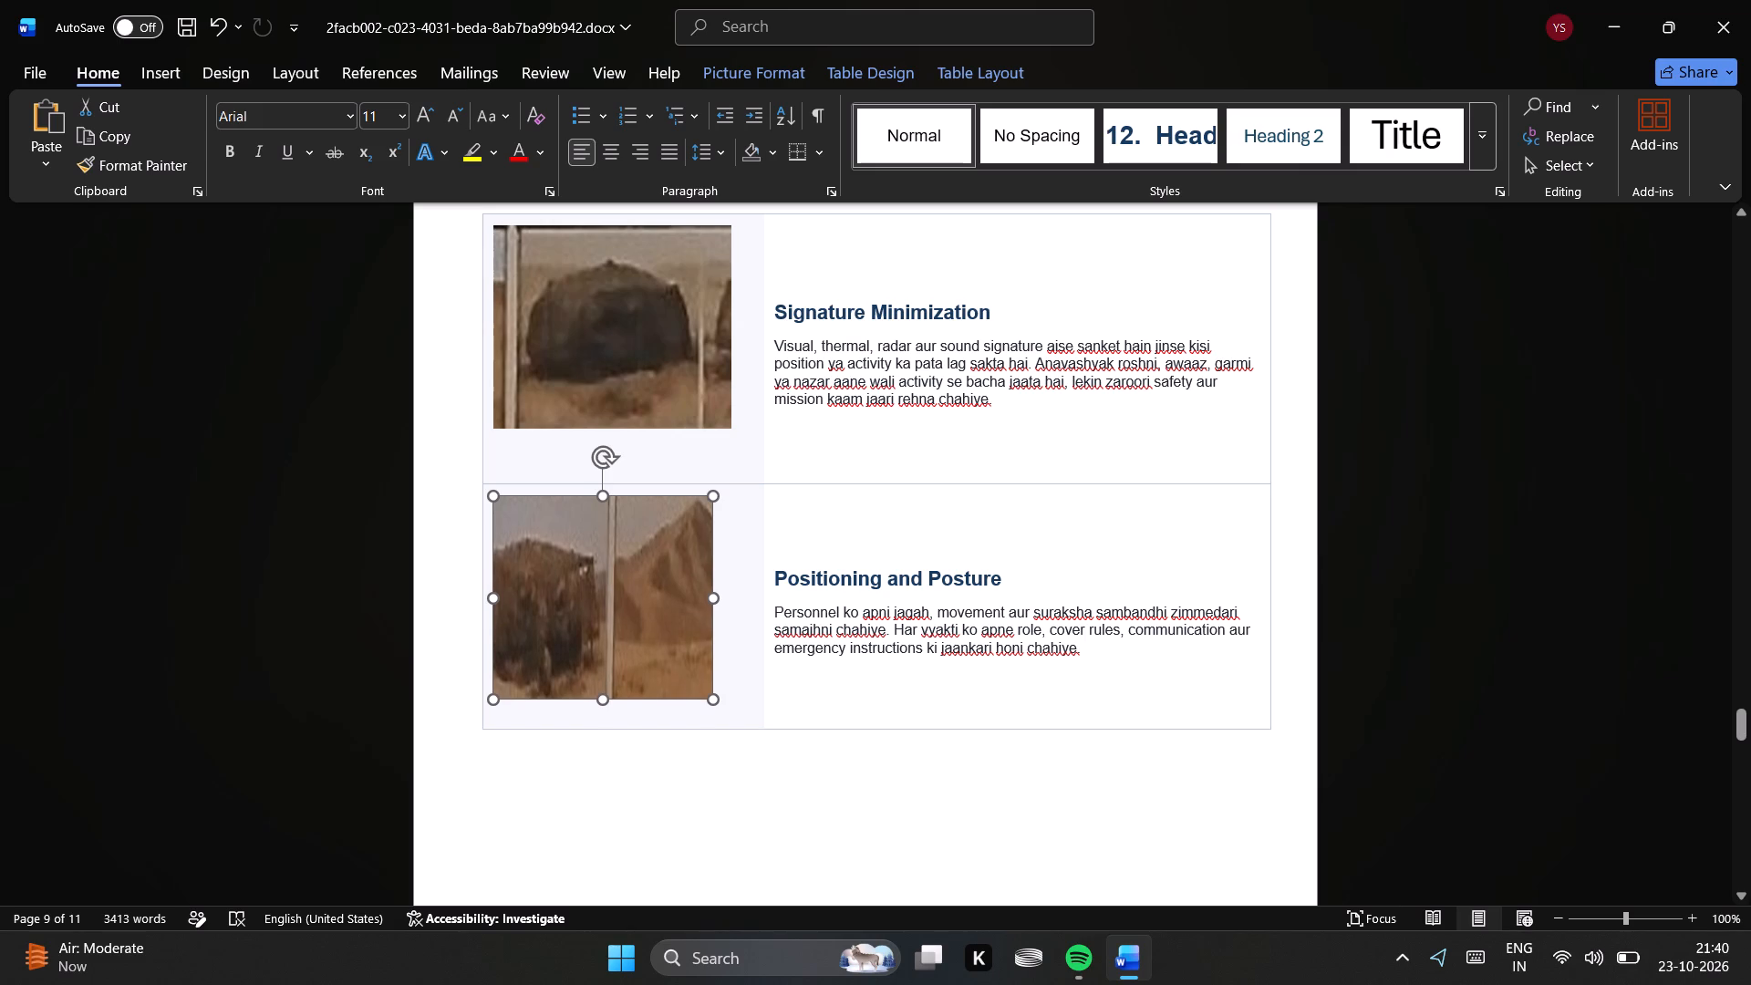
drag(603, 700, 606, 705)
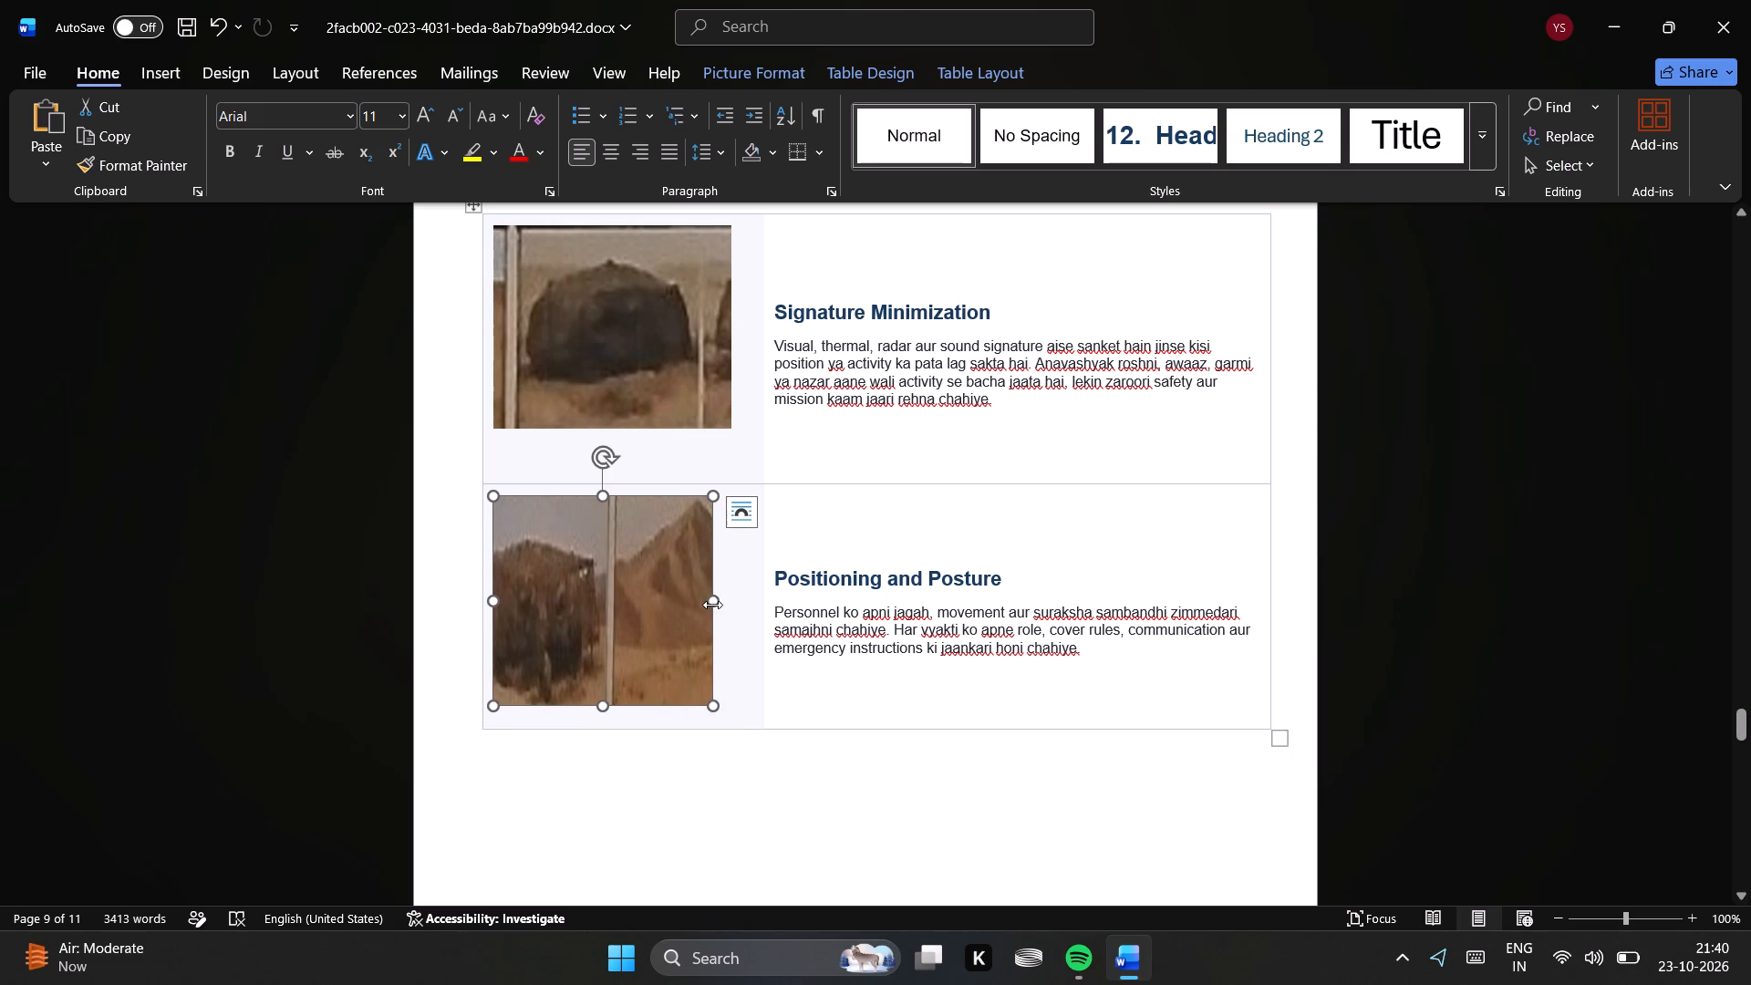
drag(712, 605, 741, 610)
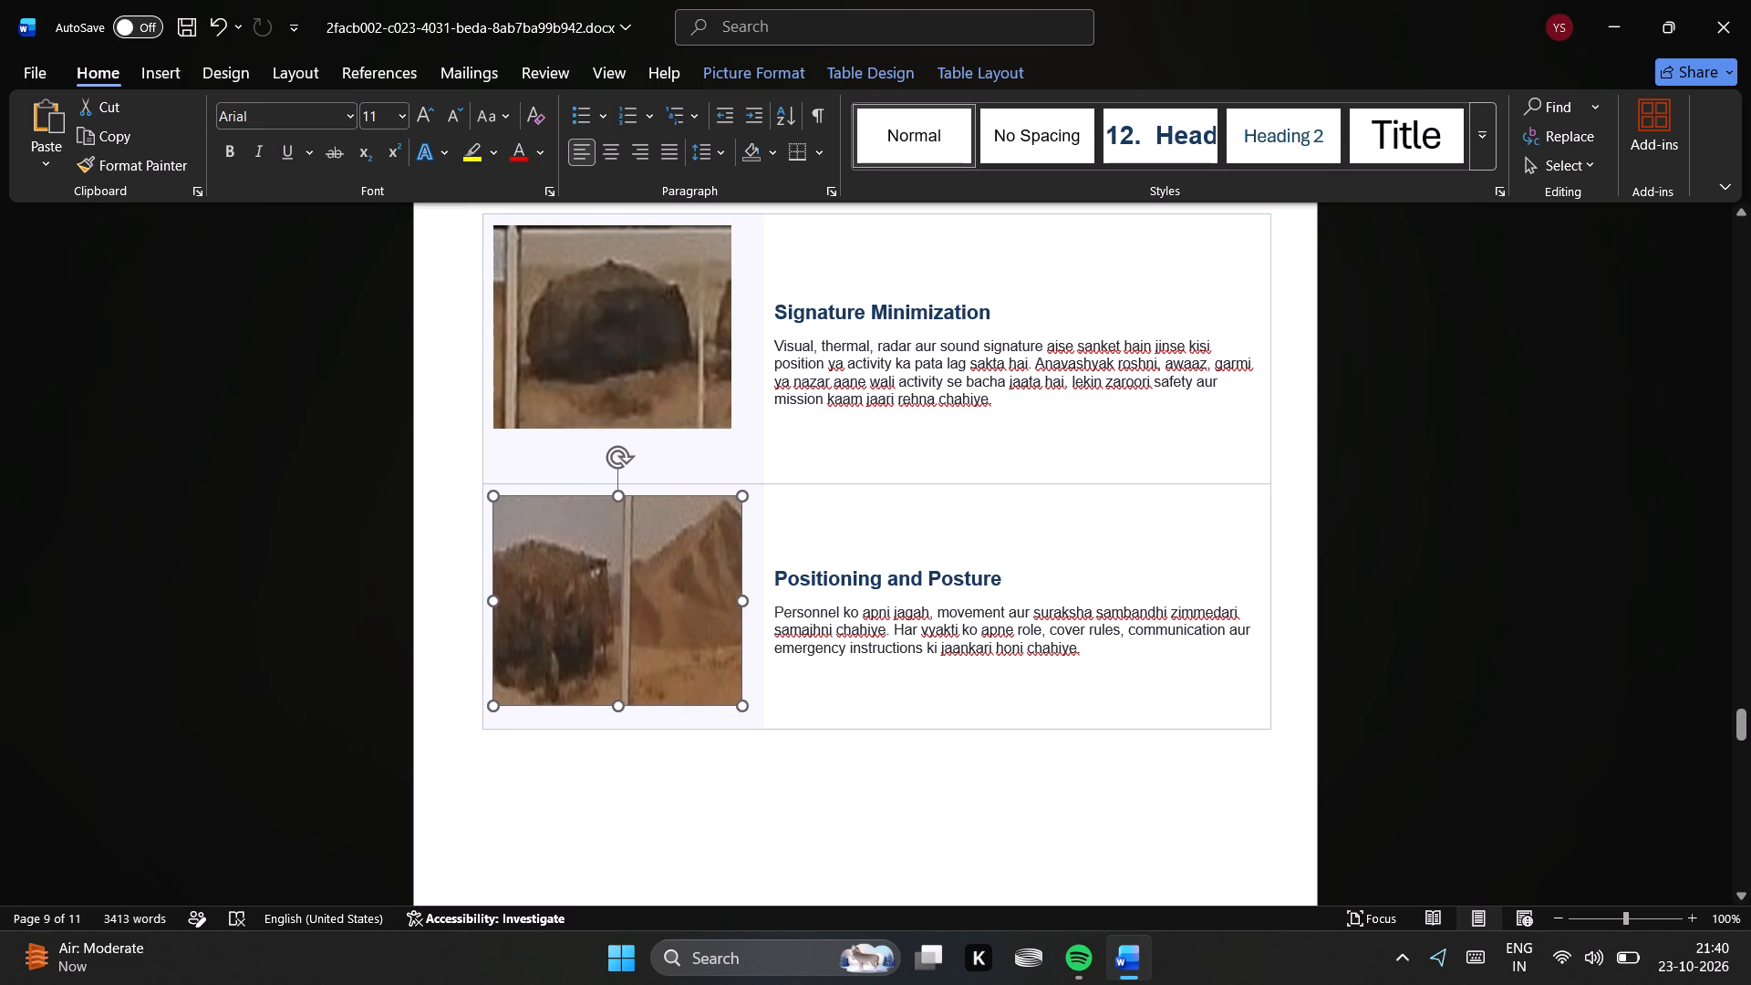
drag(741, 610, 749, 618)
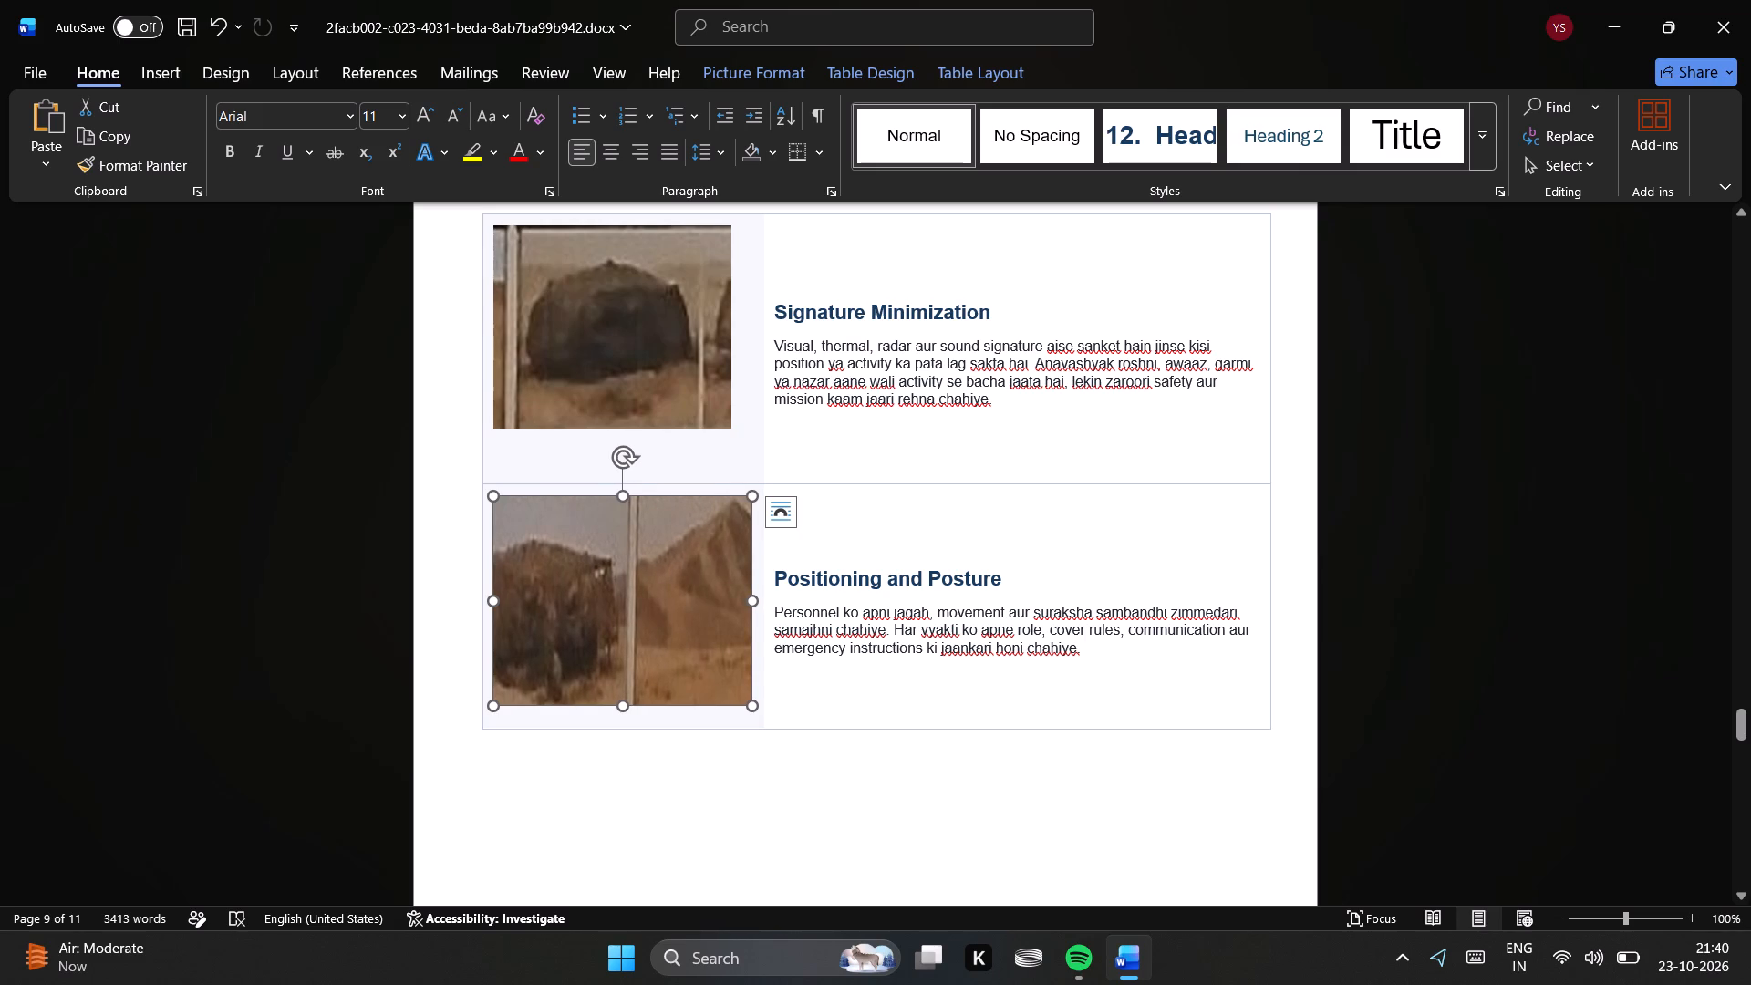
drag(621, 708, 621, 716)
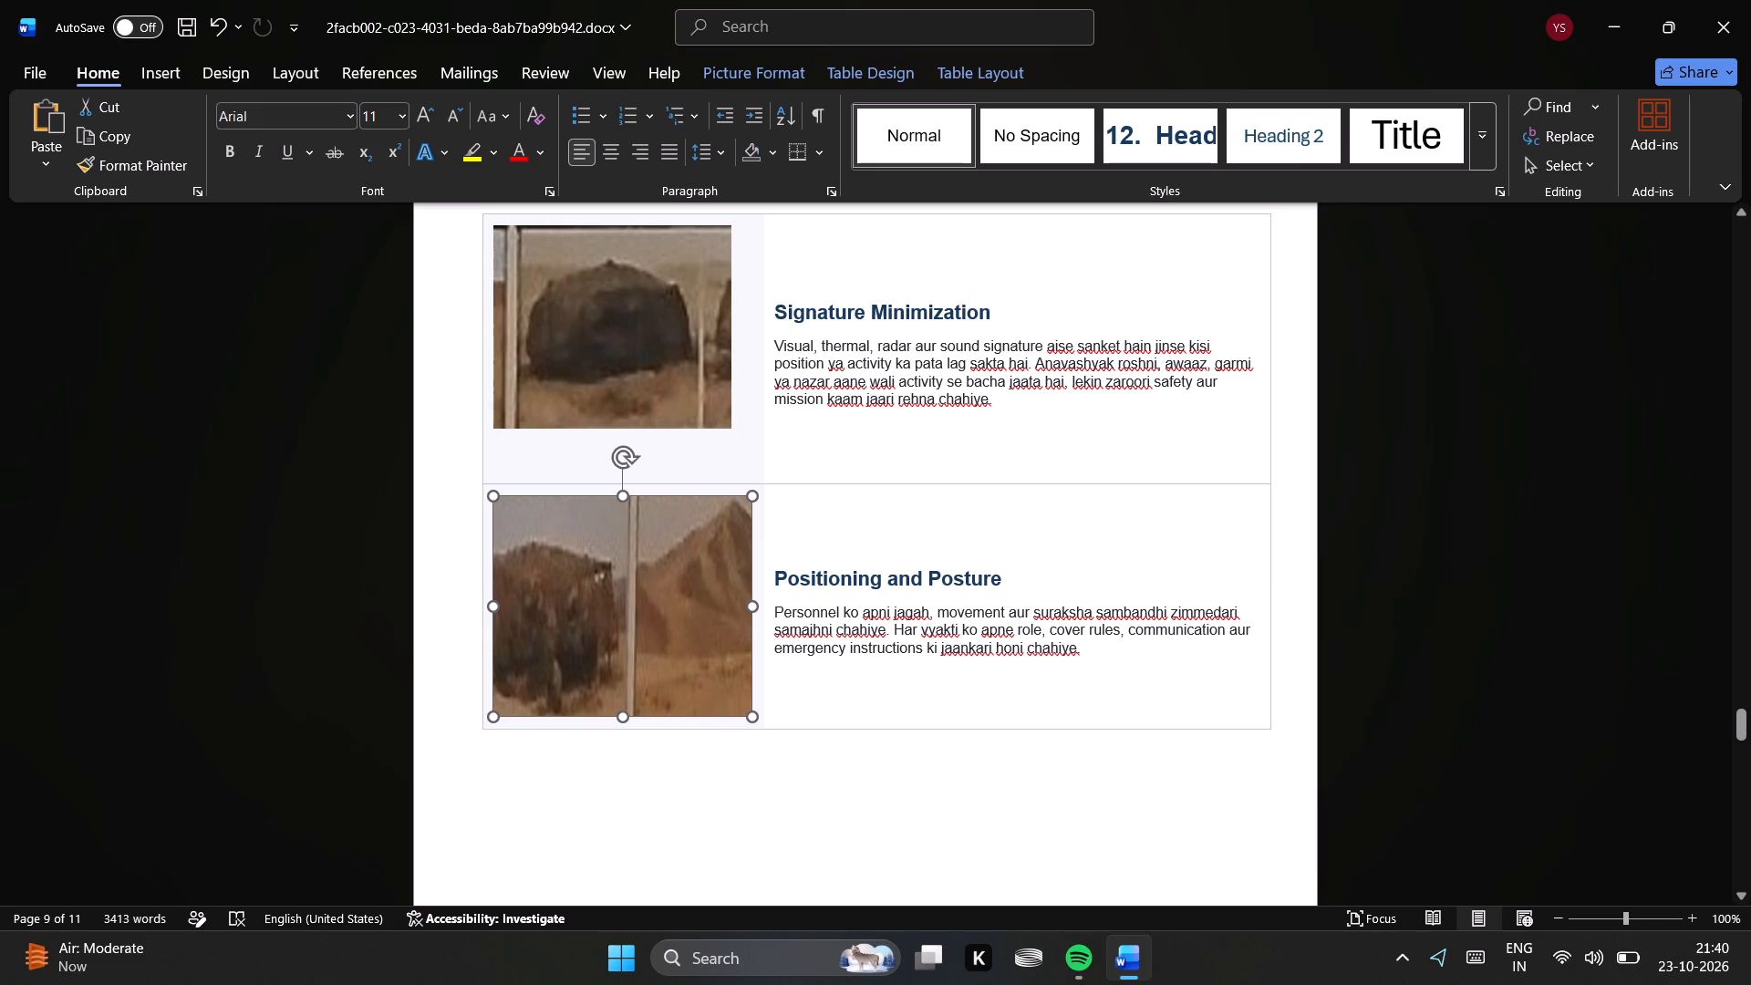
drag(621, 716, 622, 716)
Enlarge the Signature Minimization picture to about 5.38 cm high and 5.95 cm wide, matching the picture below it.
double_click(623, 397)
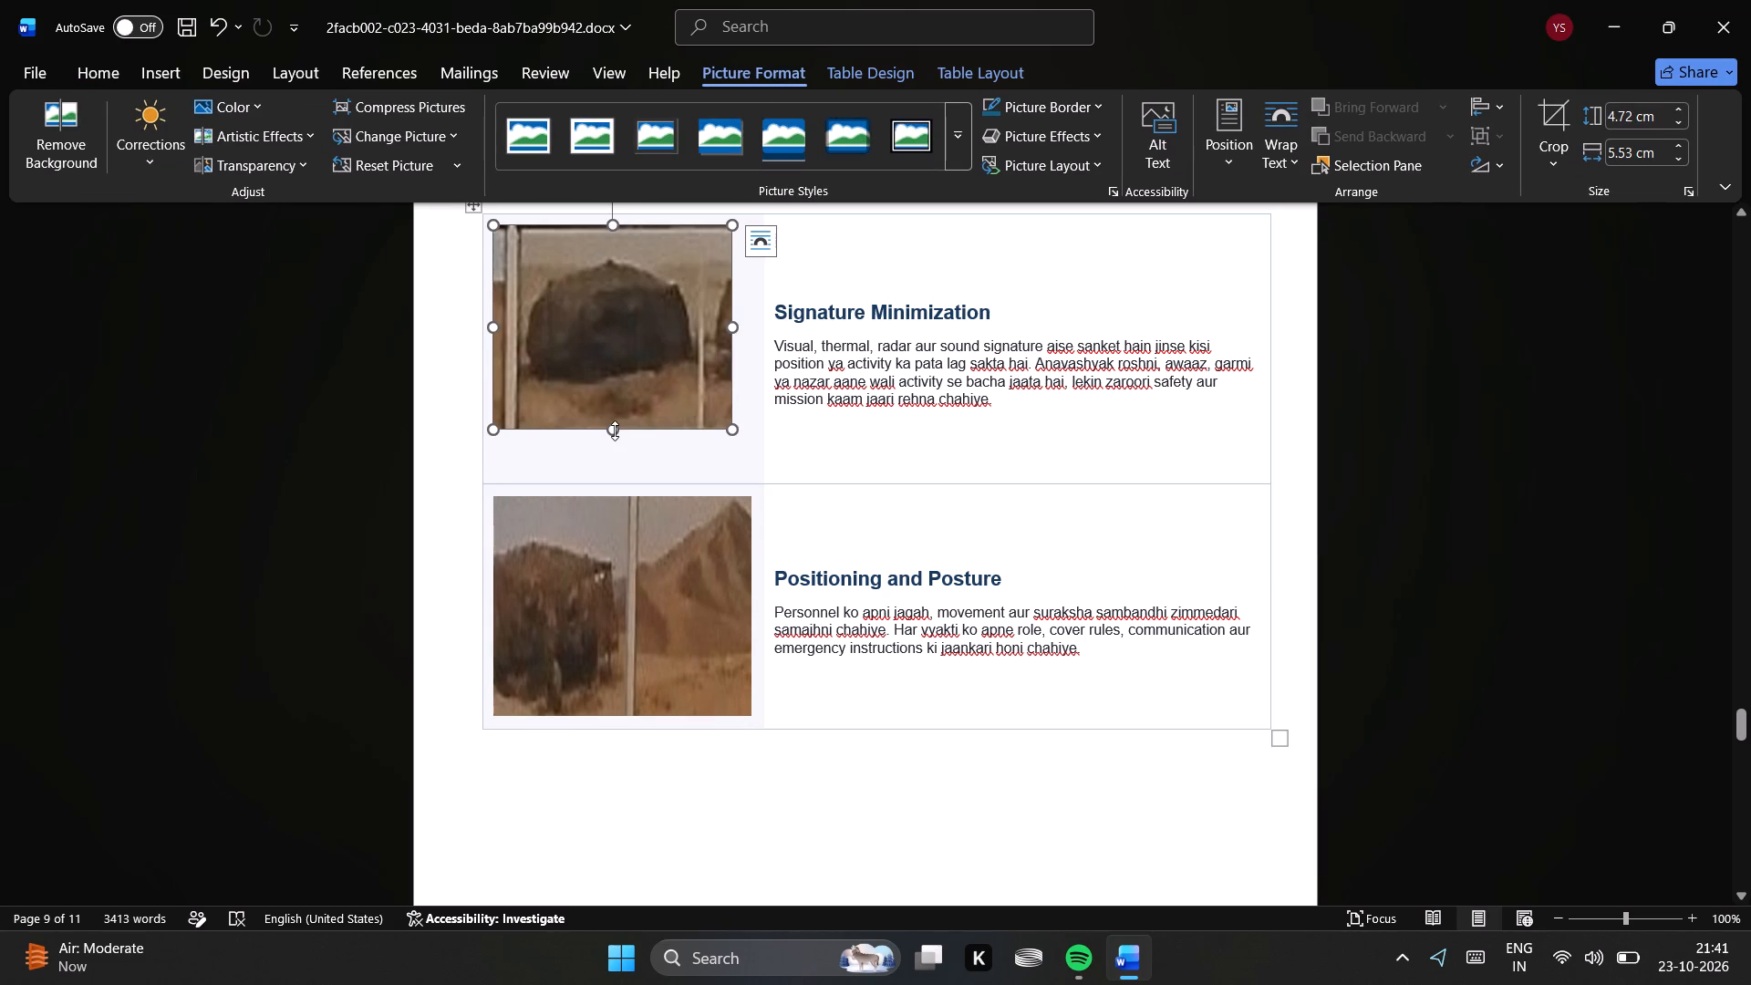
drag(615, 430, 618, 450)
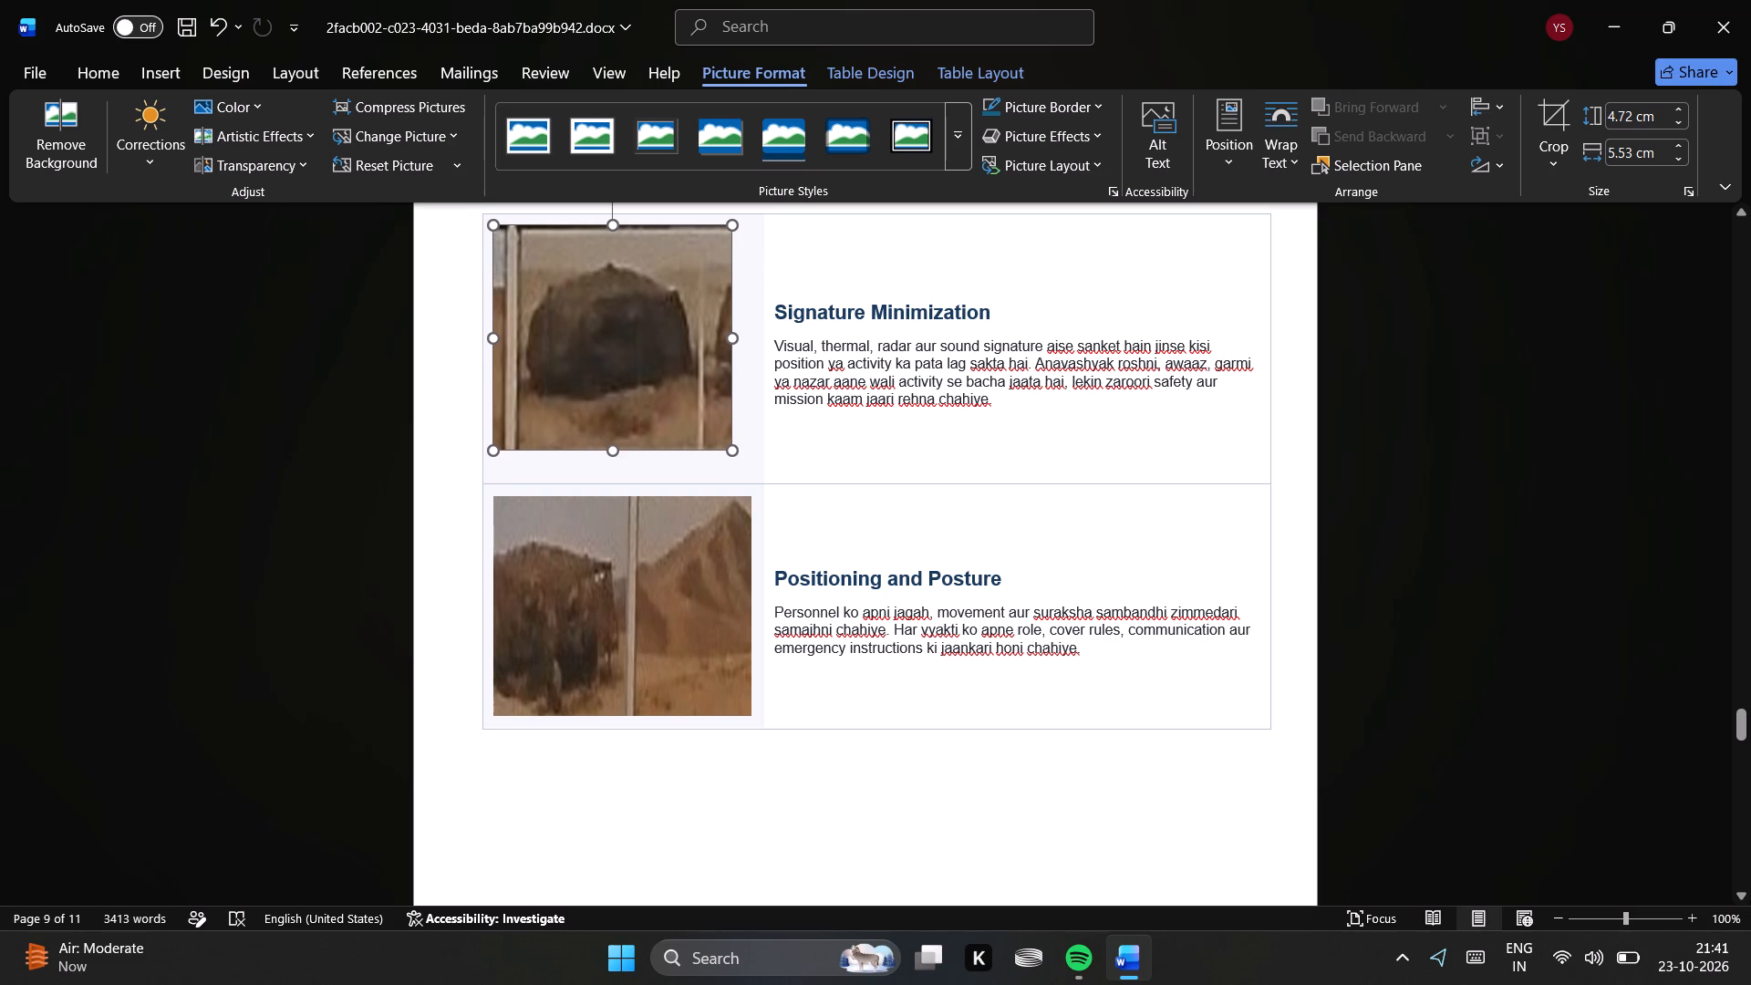
drag(618, 450, 621, 457)
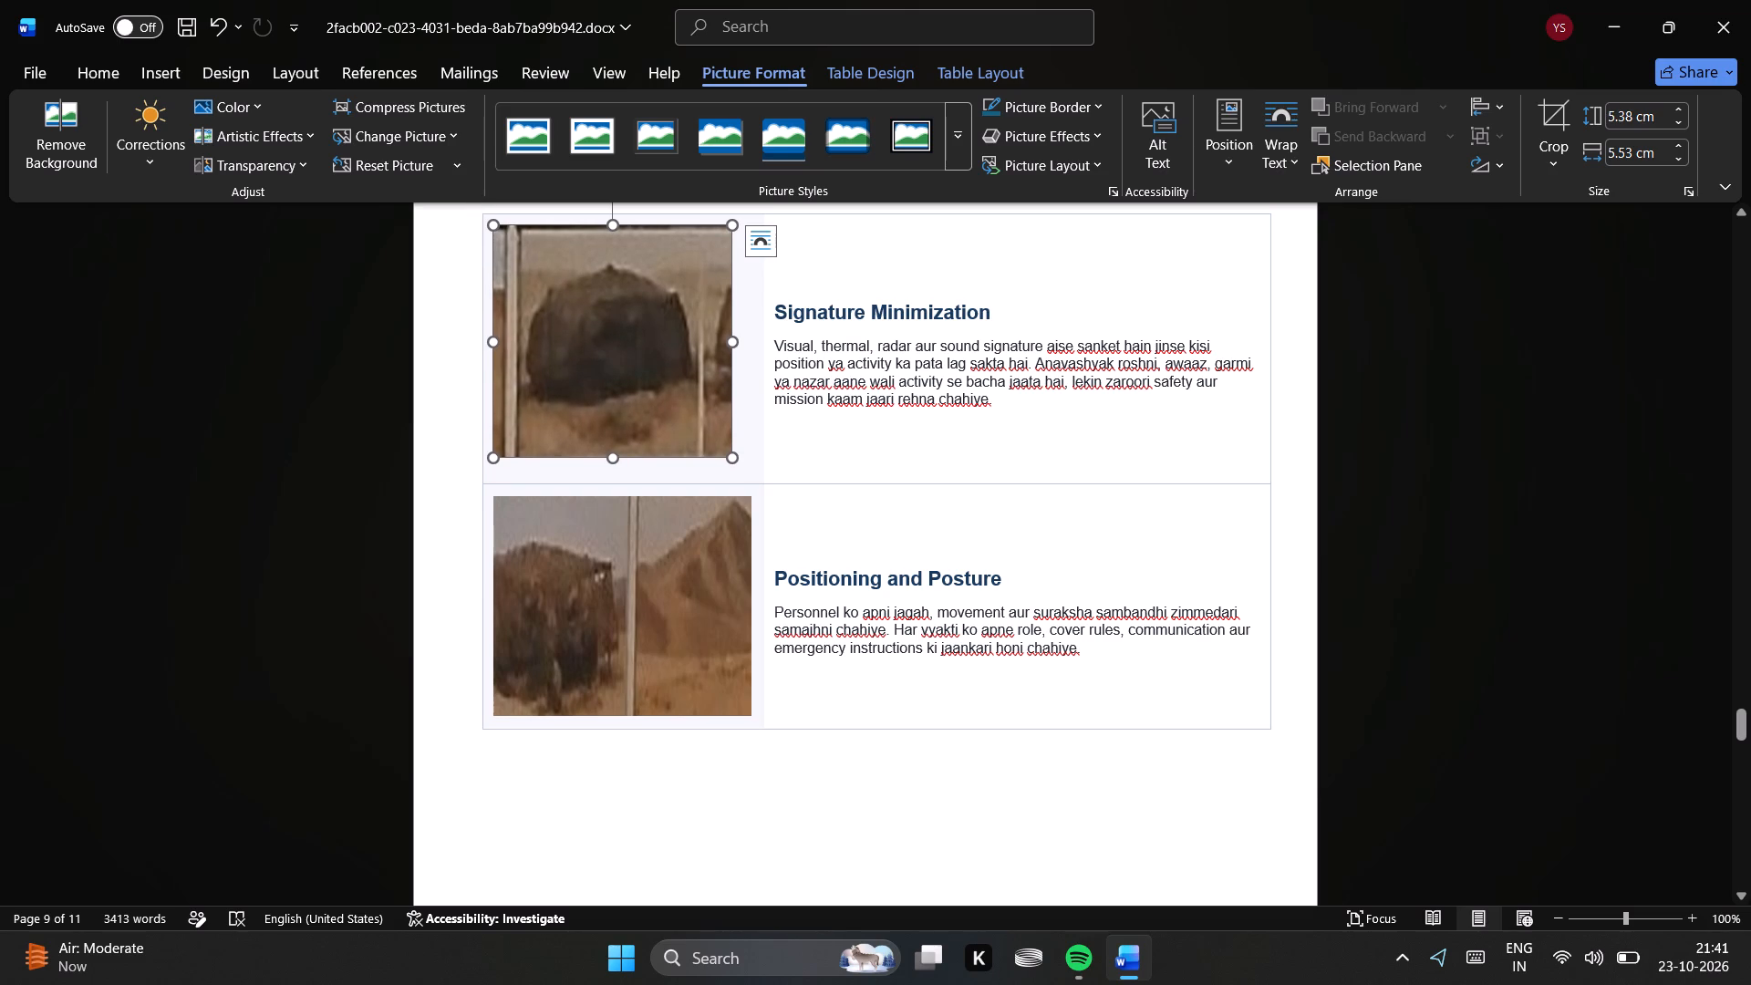
click(829, 431)
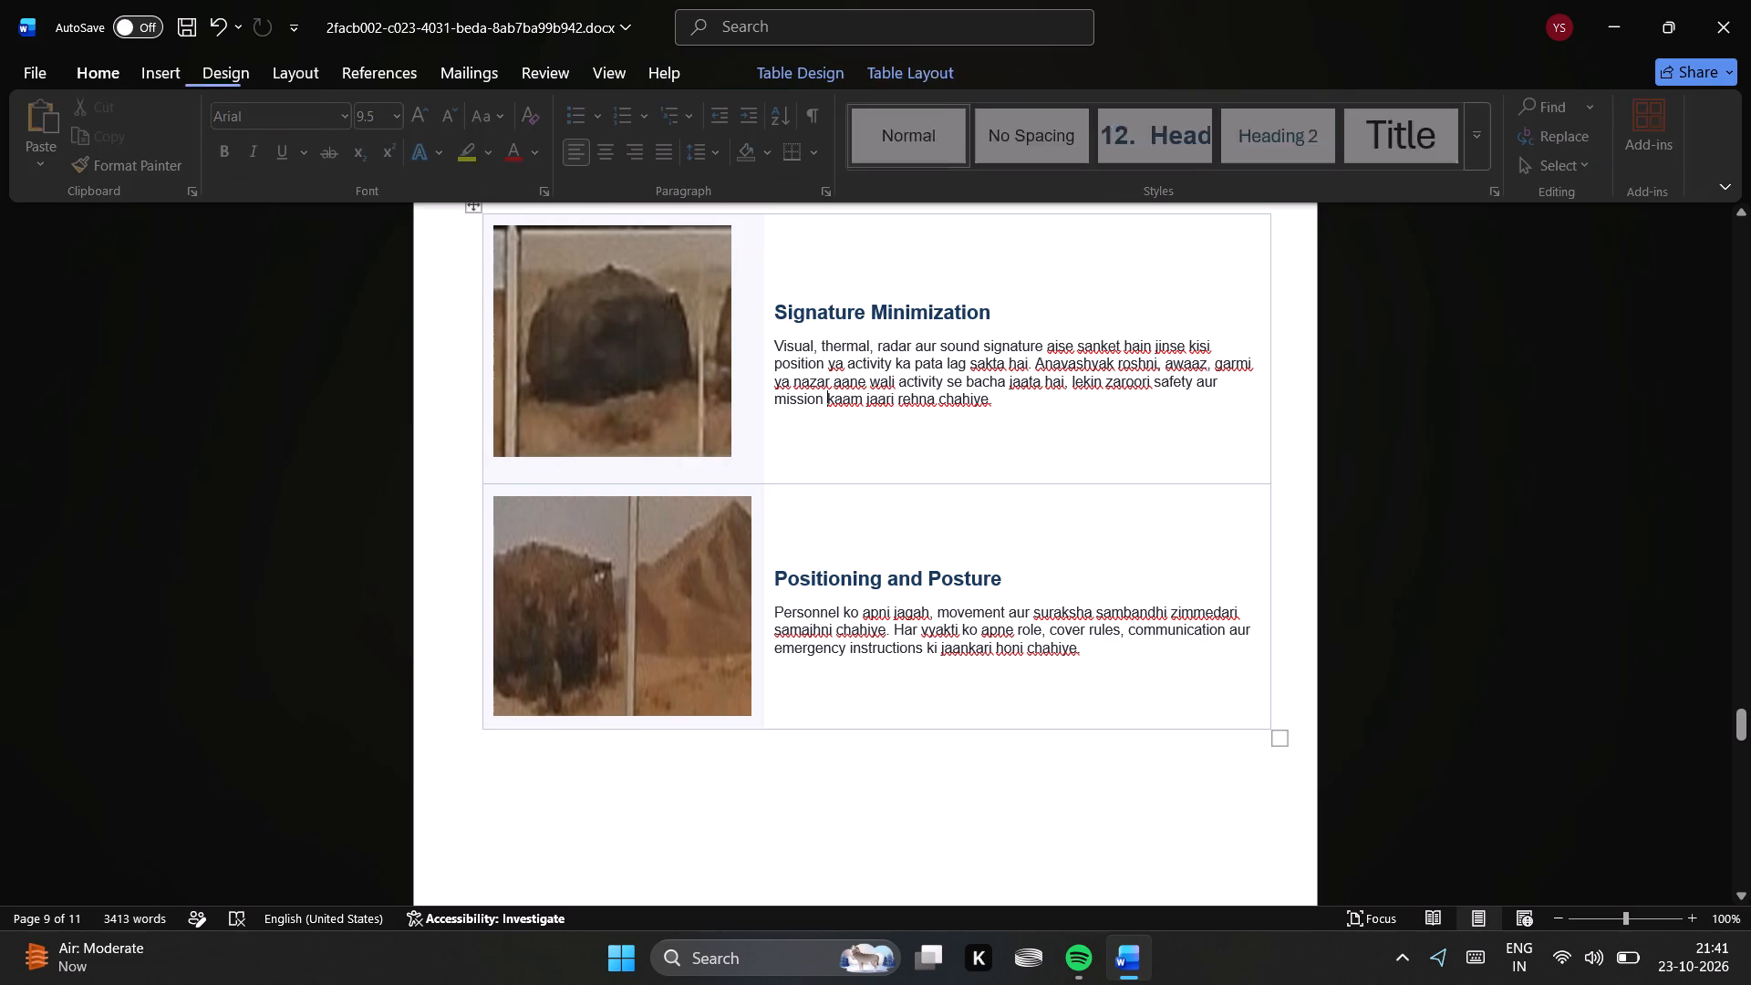
double_click(689, 378)
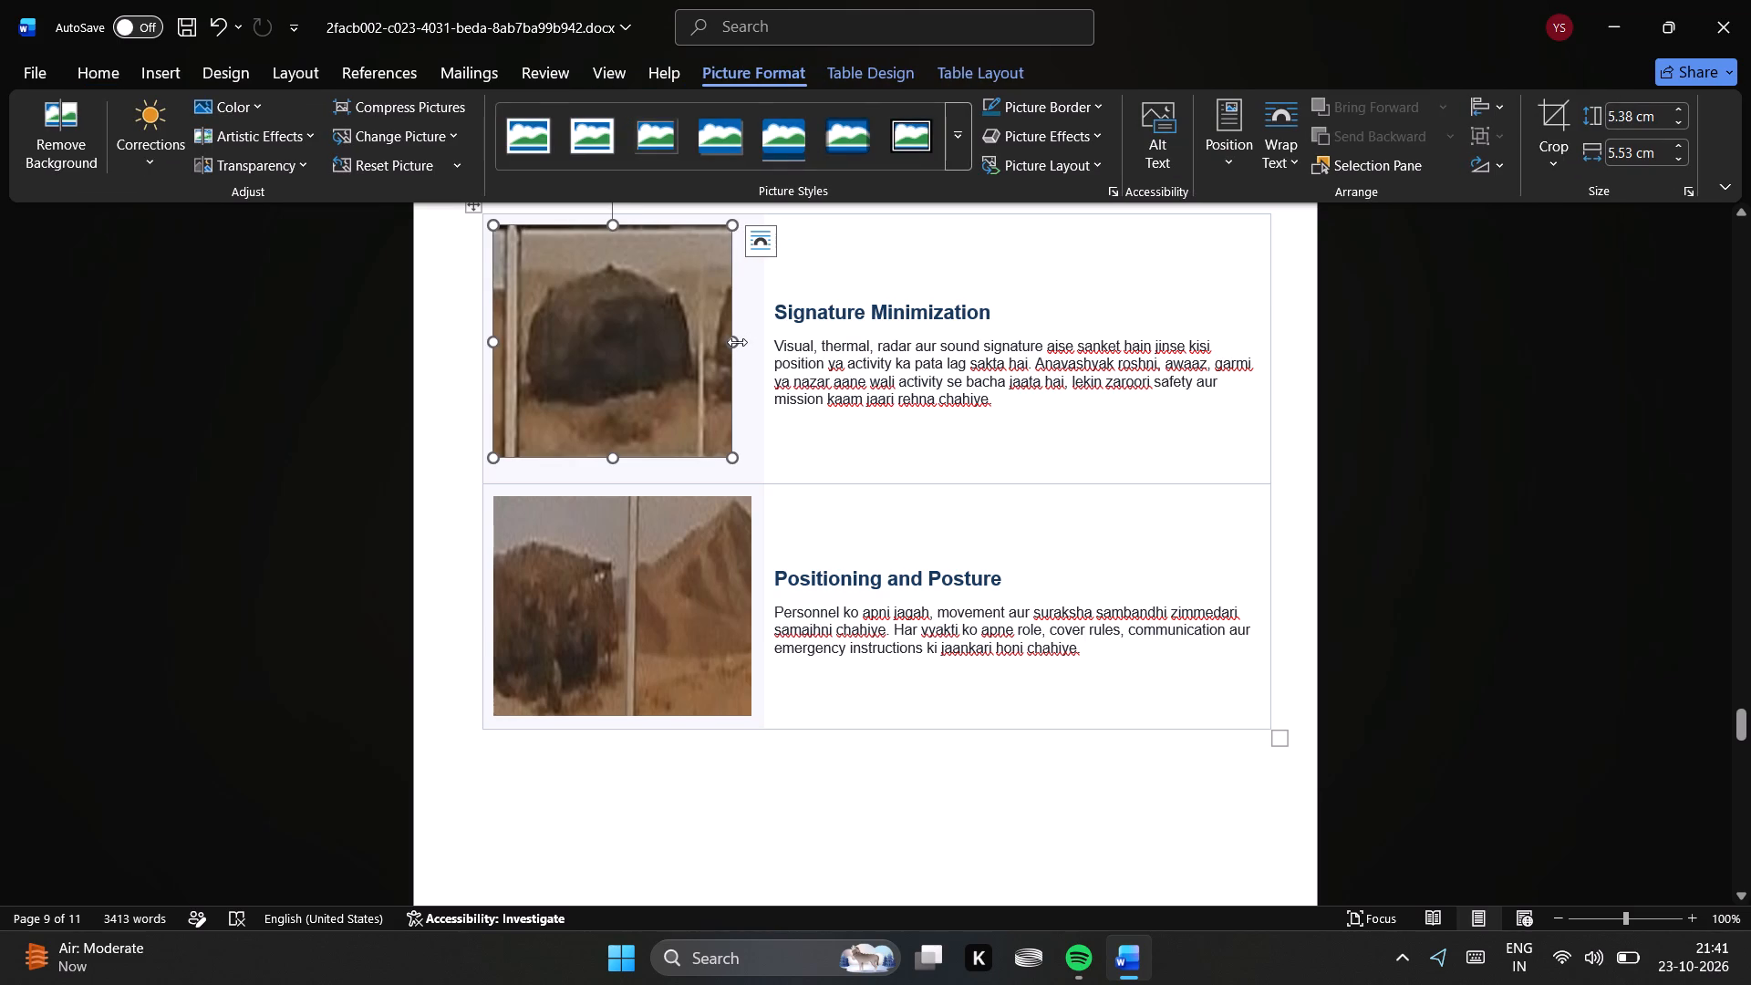
drag(737, 342, 748, 343)
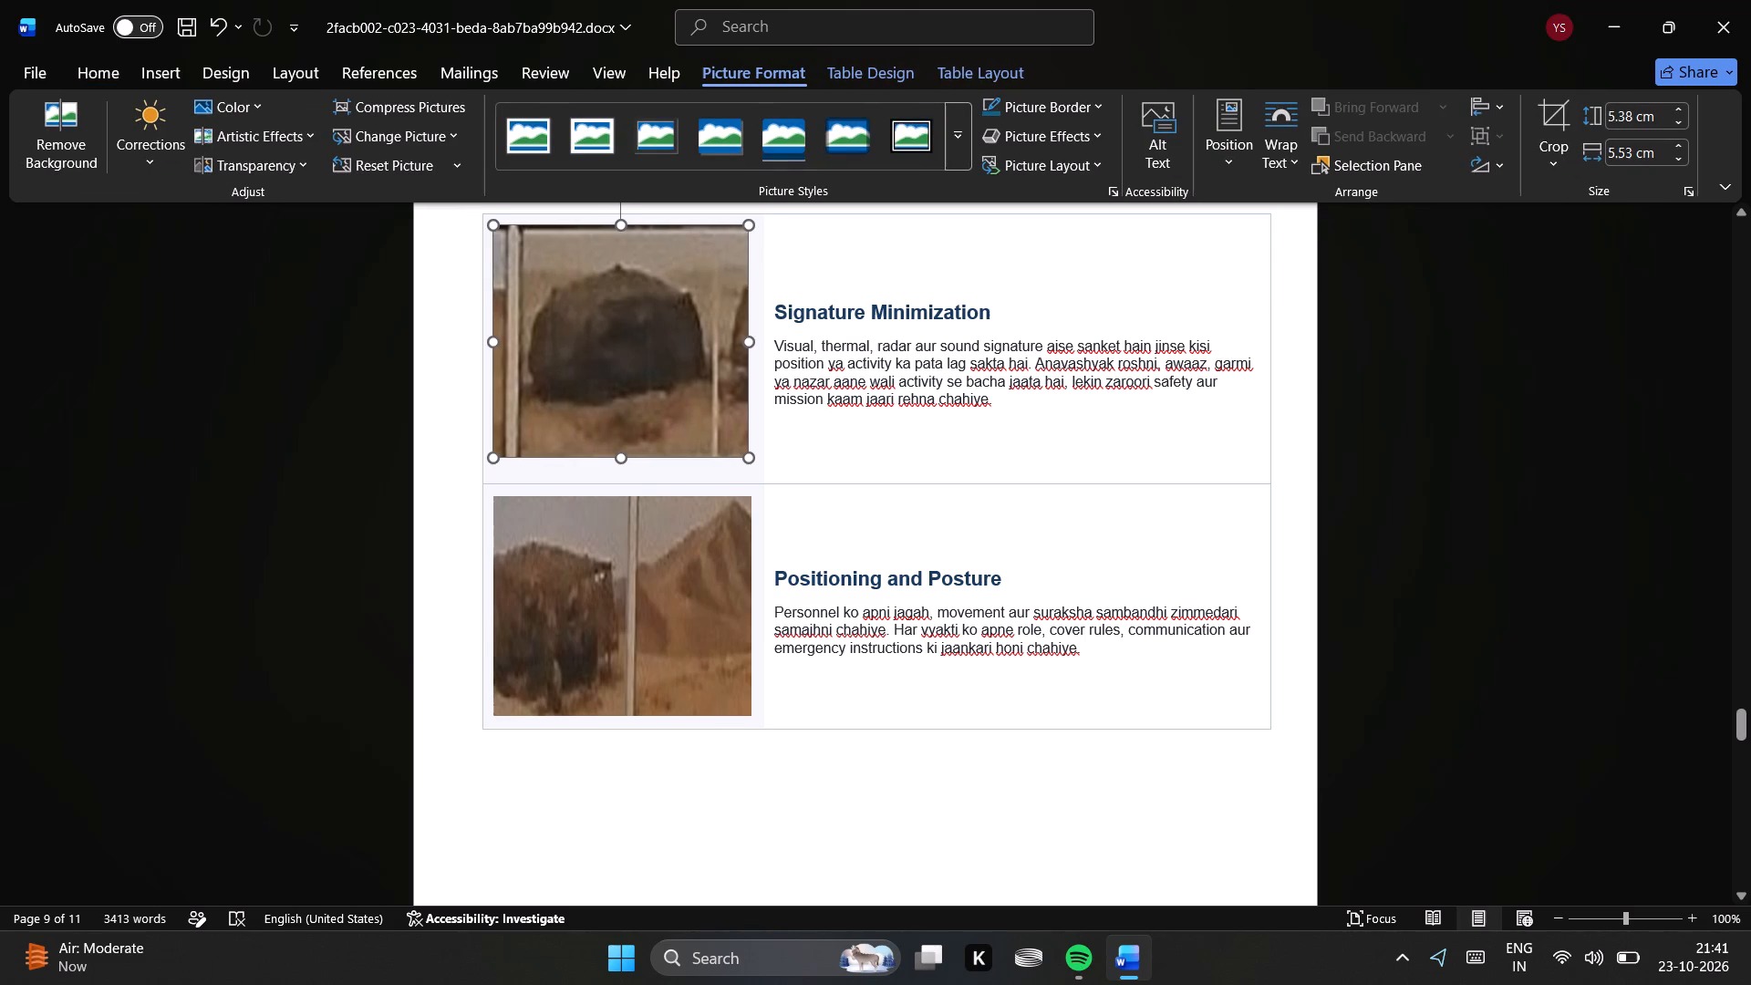
drag(748, 343, 750, 345)
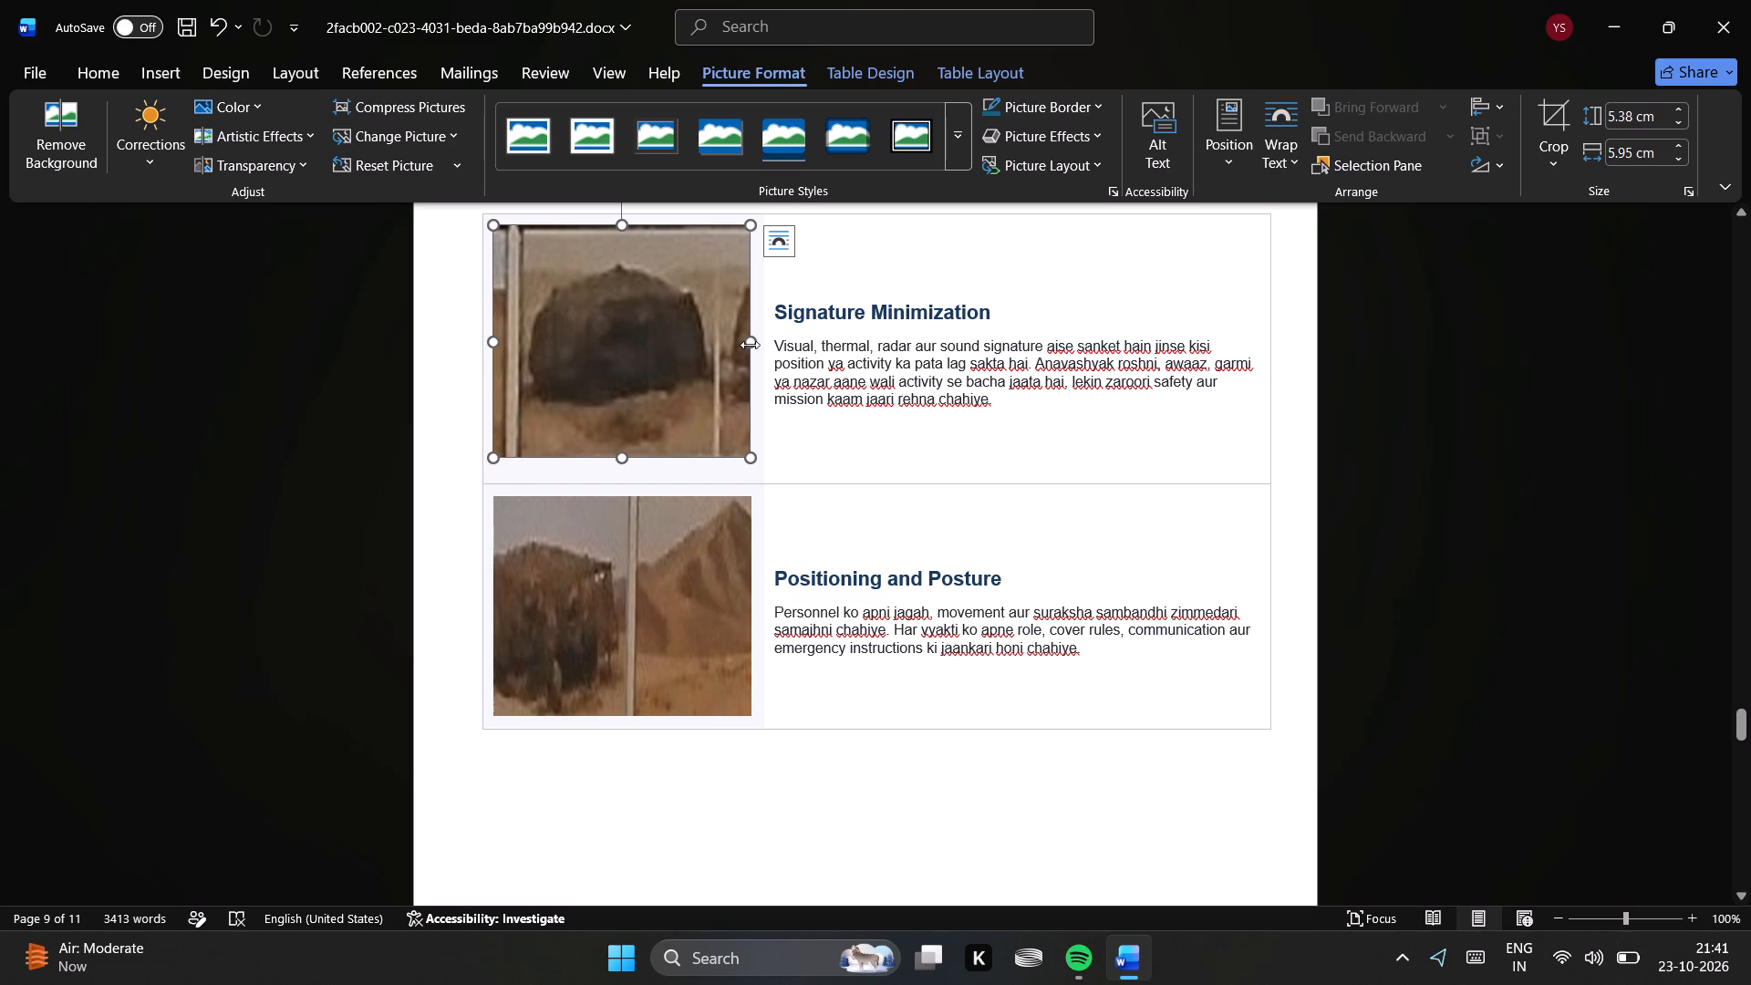
click(891, 347)
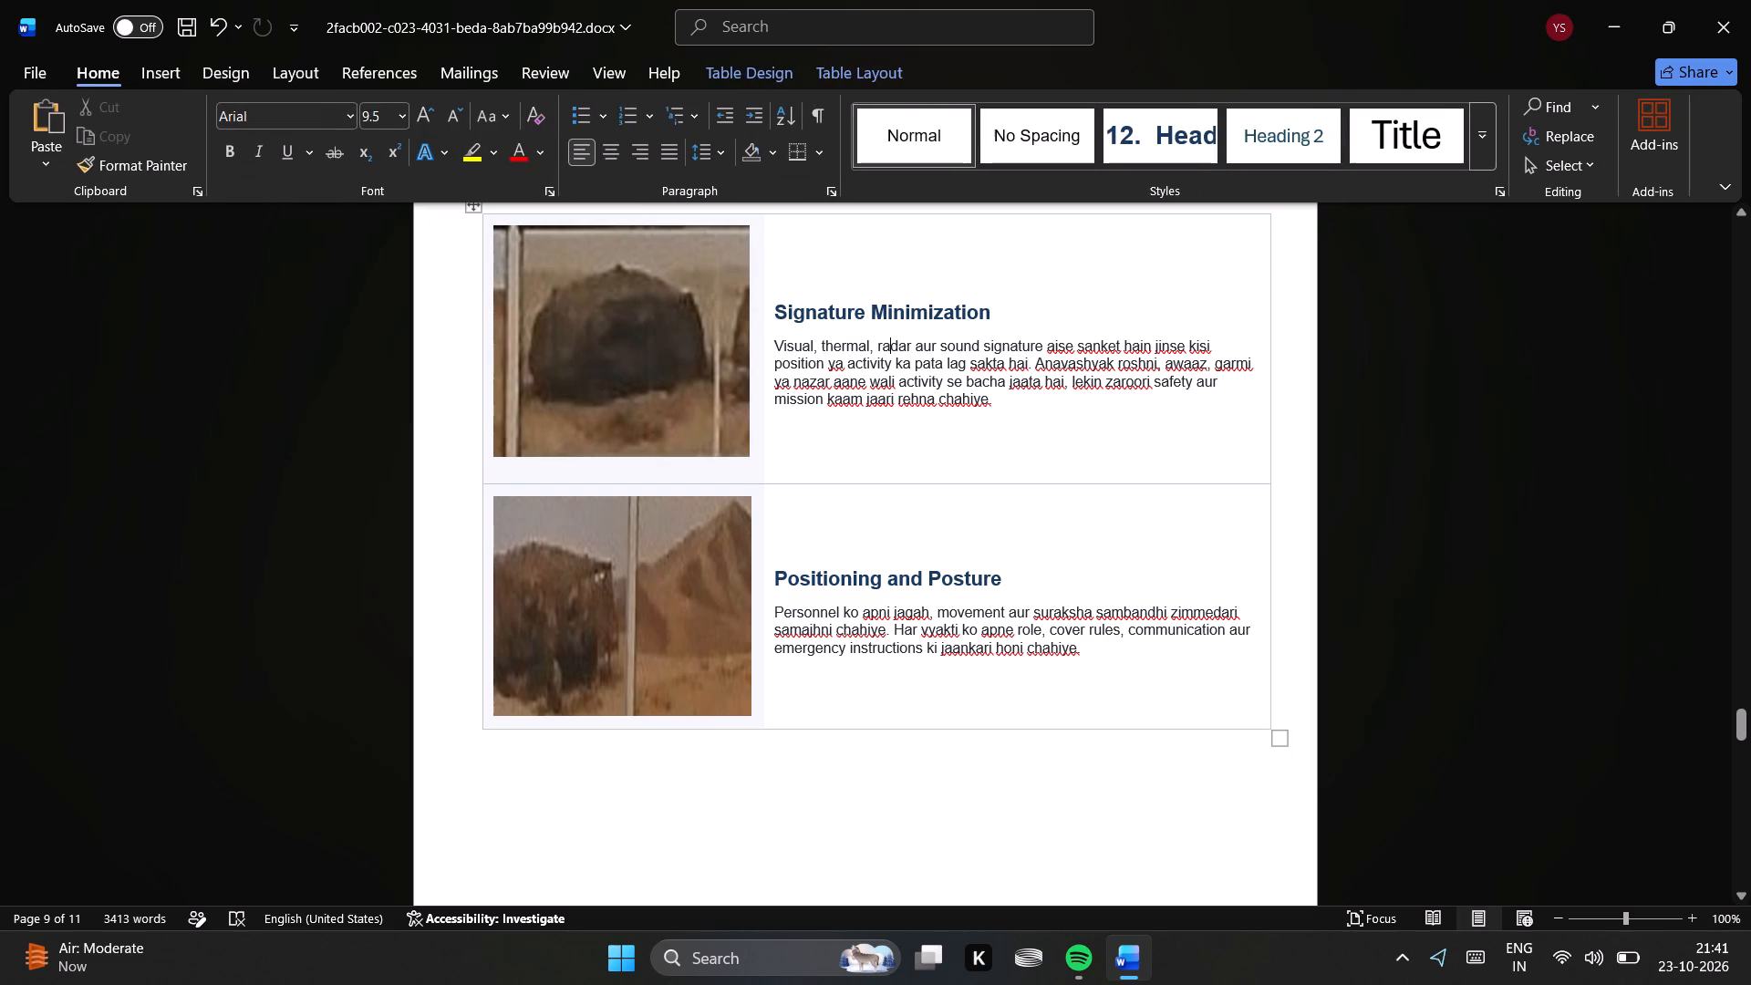
Review the picture tables of the Passive Measures section, from Signature Minimization back to Camouflage and Concealment.
key(Up)
key(Up)
key(Up)
key(Up)
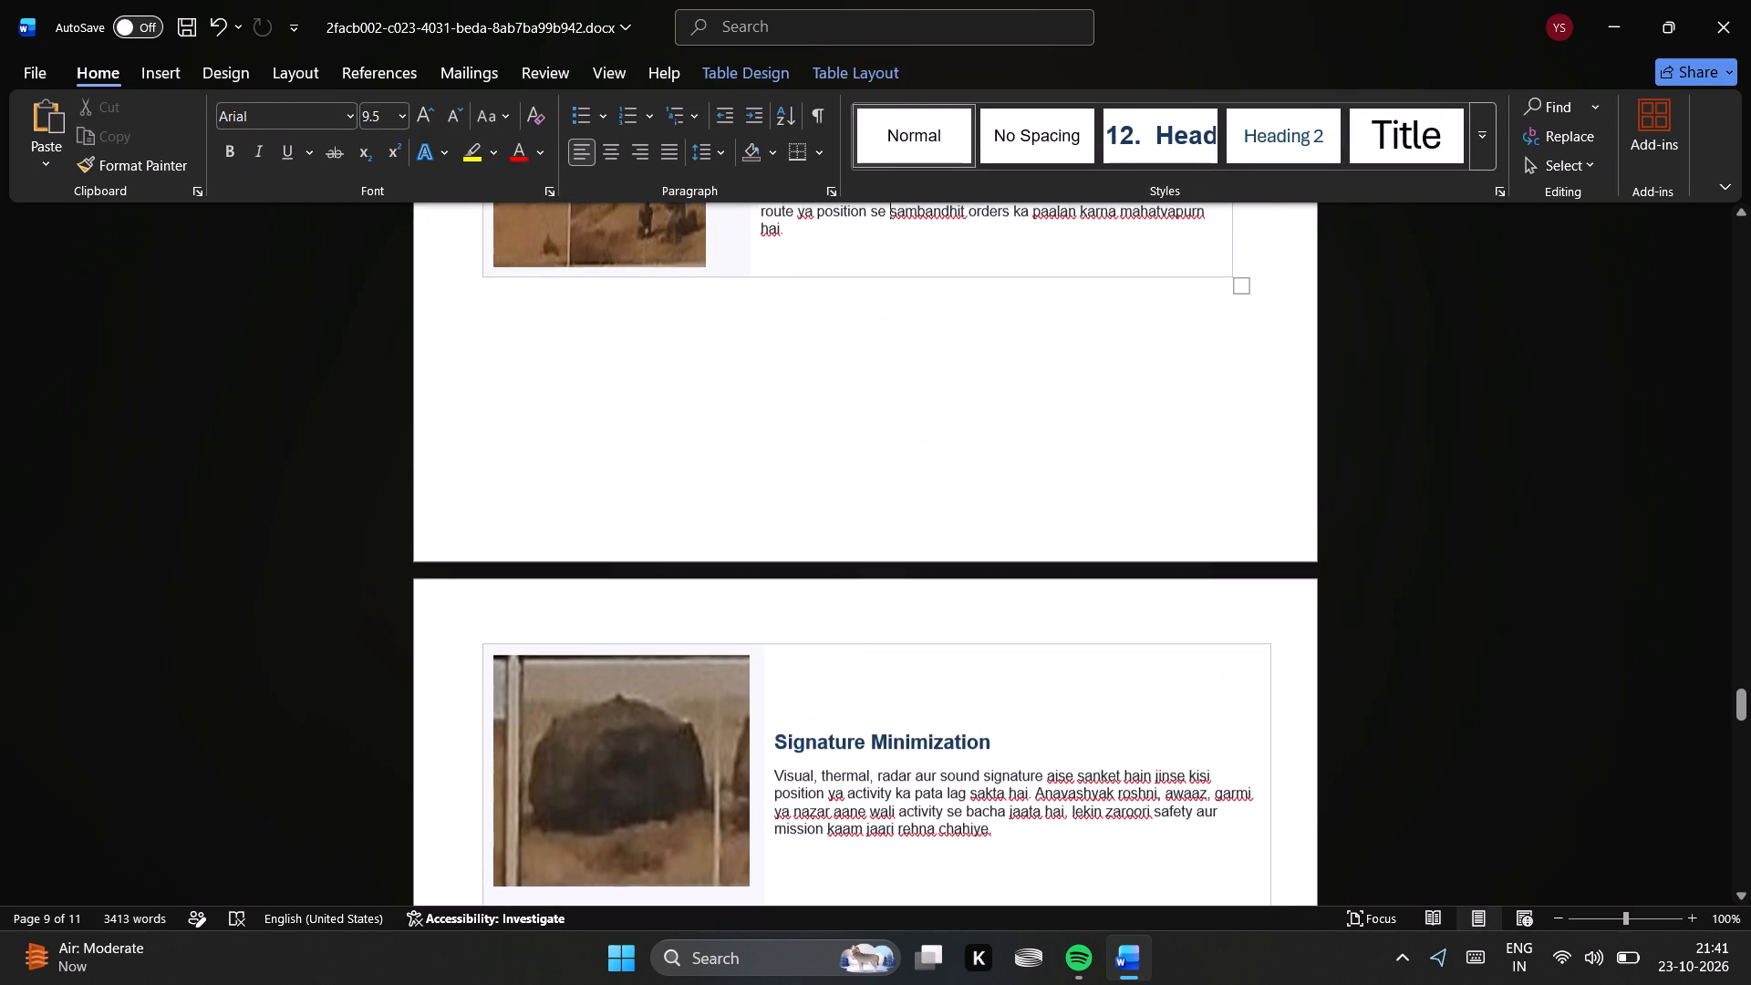
key(Up)
key(Up)
key(Up)
key(Up)
key(Up)
key(Up)
key(Up)
key(Up)
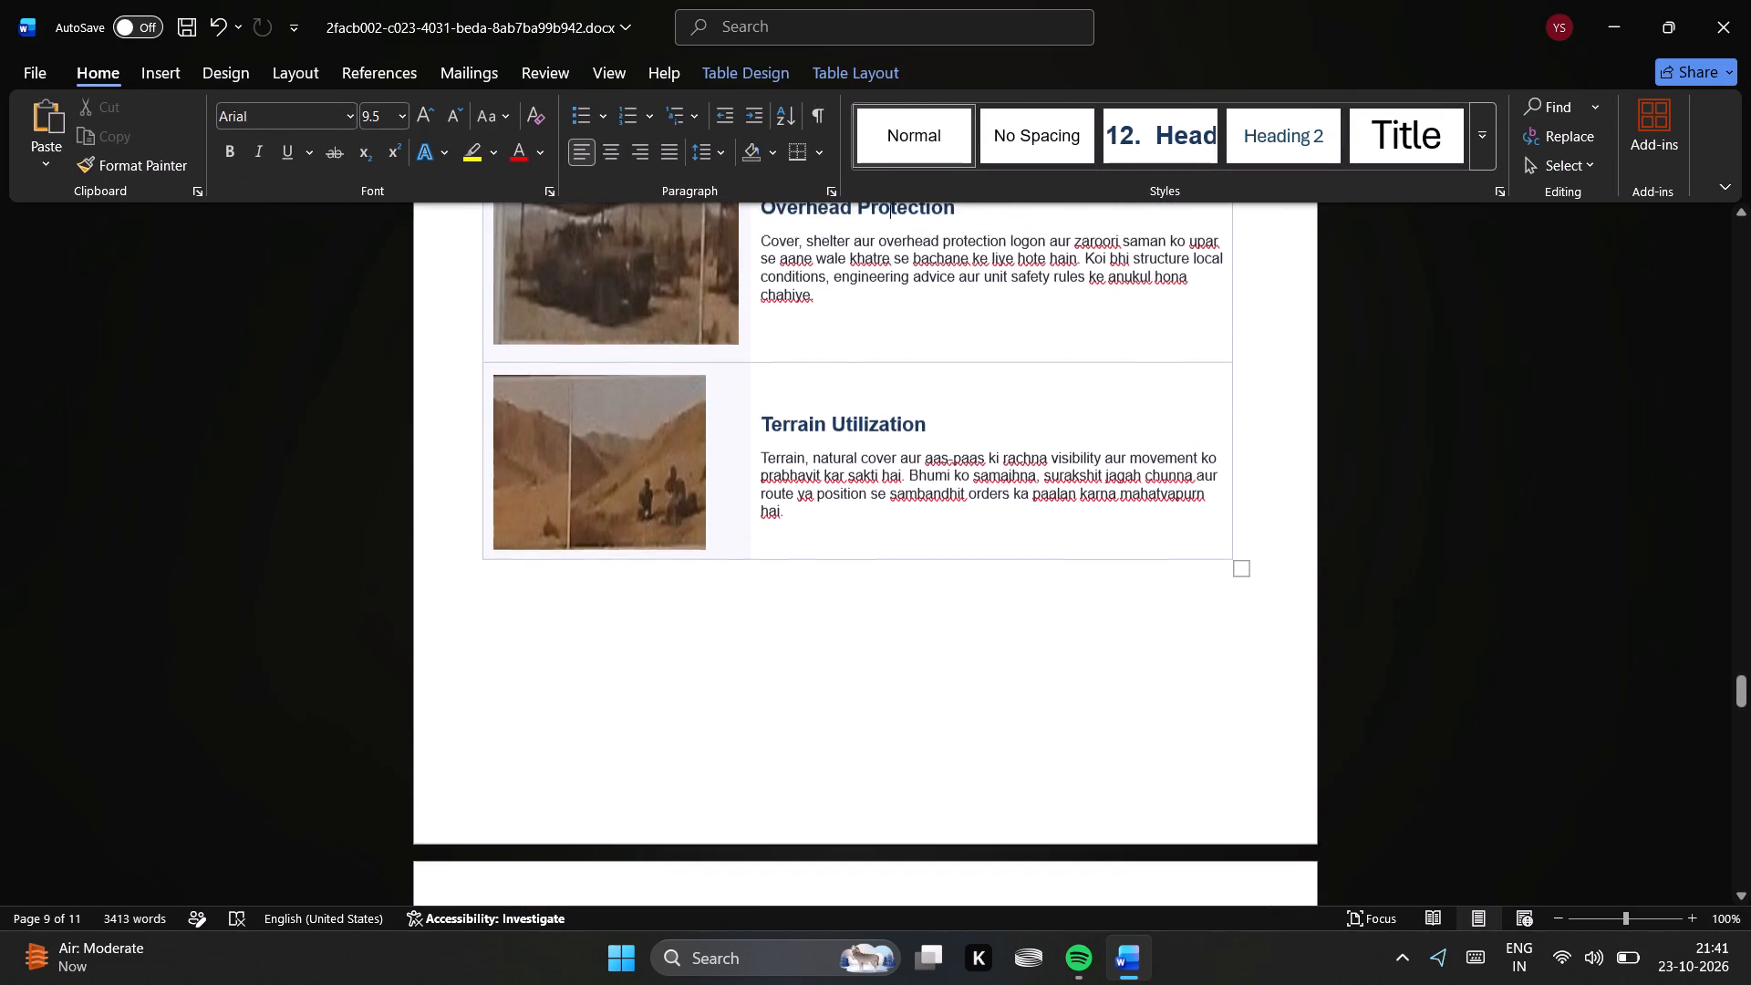
key(Up)
key(Up)
key(Up)
key(Up)
key(Up)
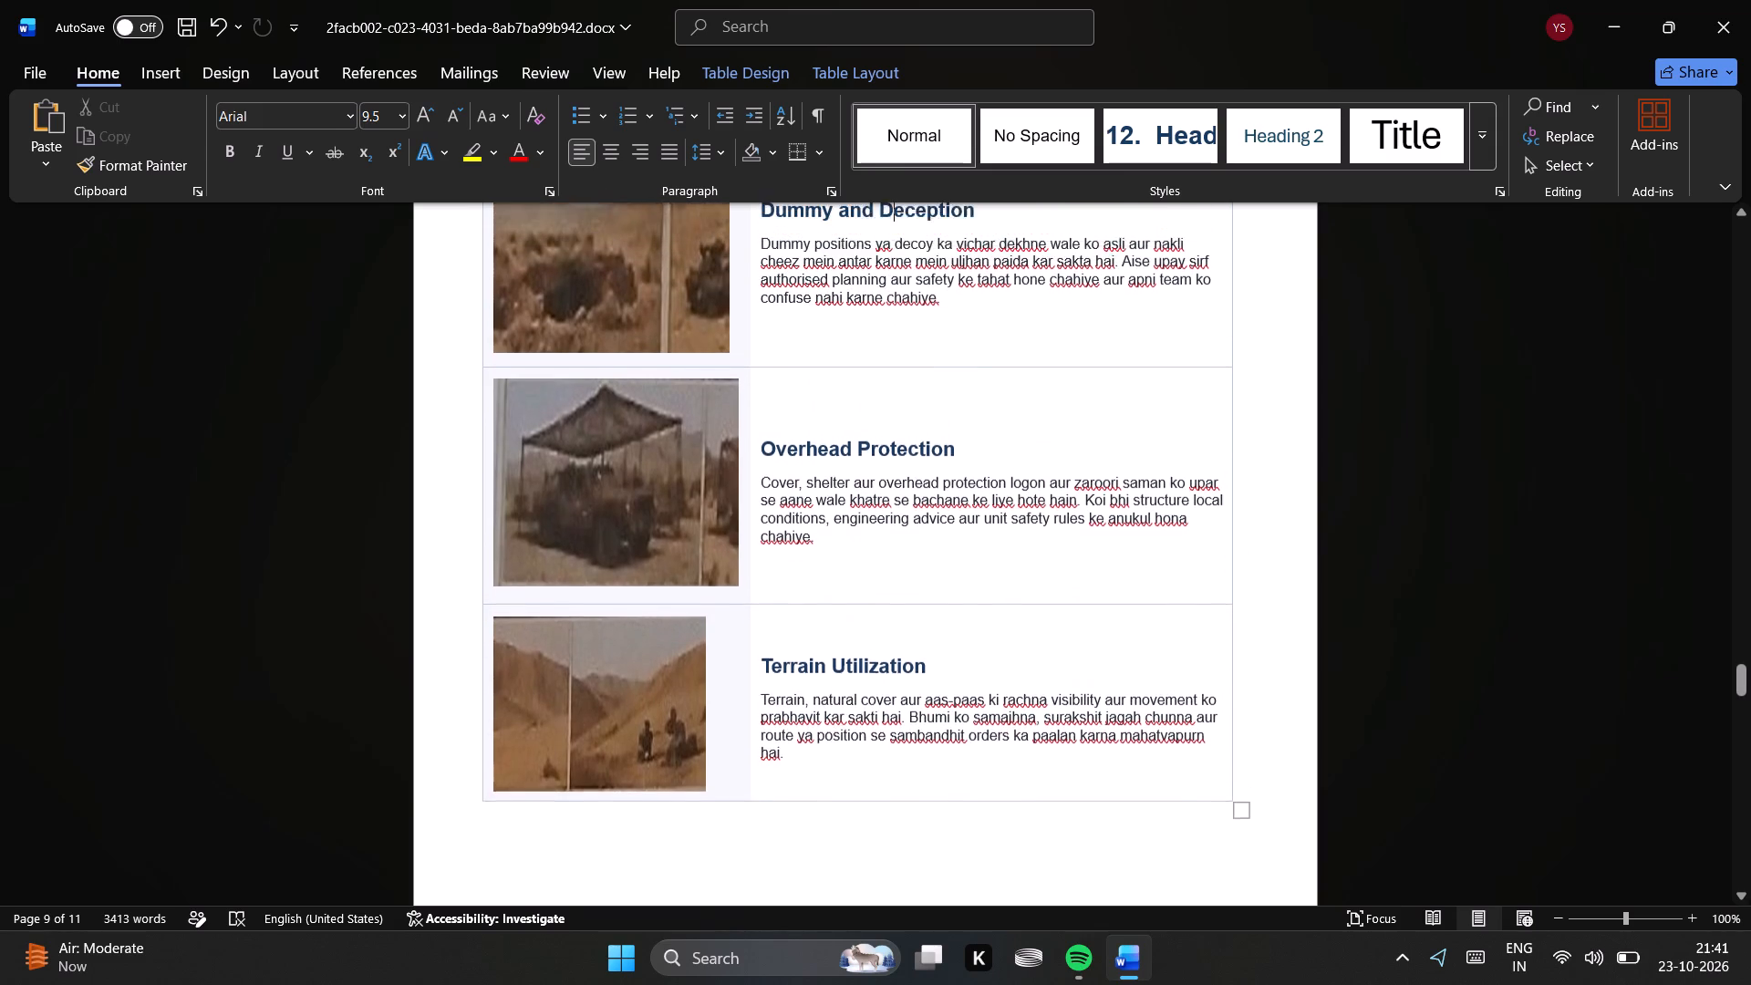
key(Up)
key(Up)
key(Up)
key(Up)
key(Up)
key(Up)
key(Up)
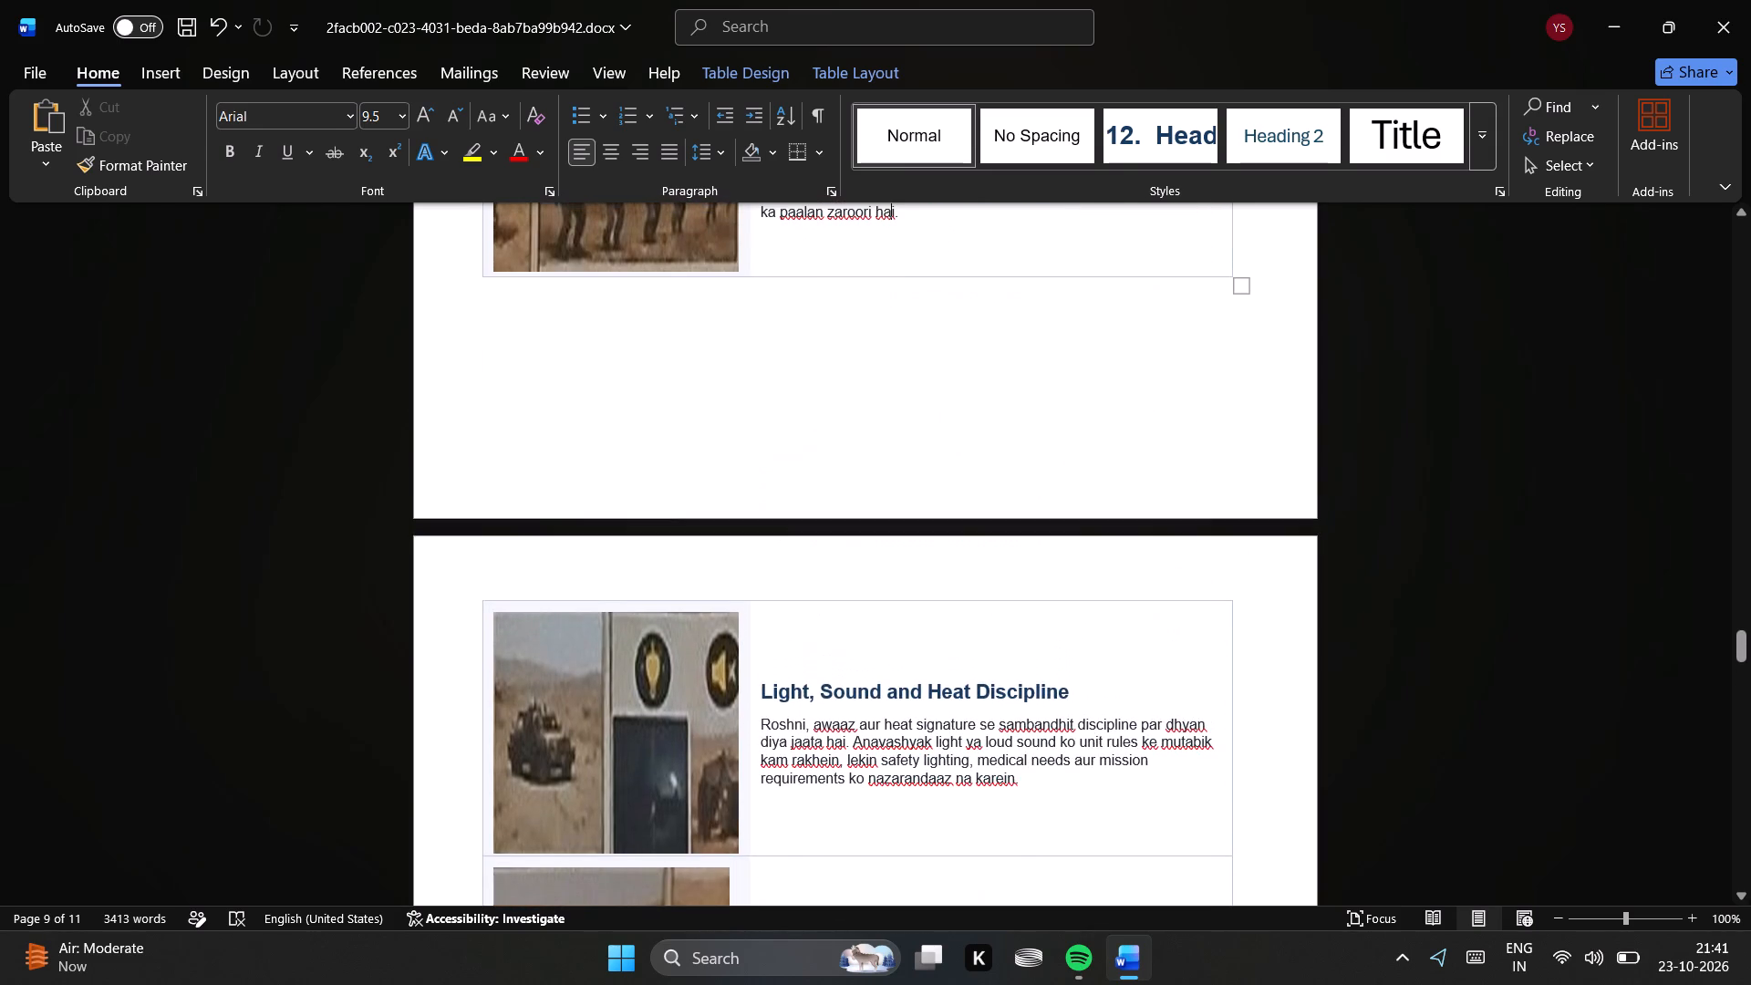
key(Up)
key(Up)
key(Up)
key(Up)
key(Up)
key(Up)
key(Up)
key(Up)
key(Up)
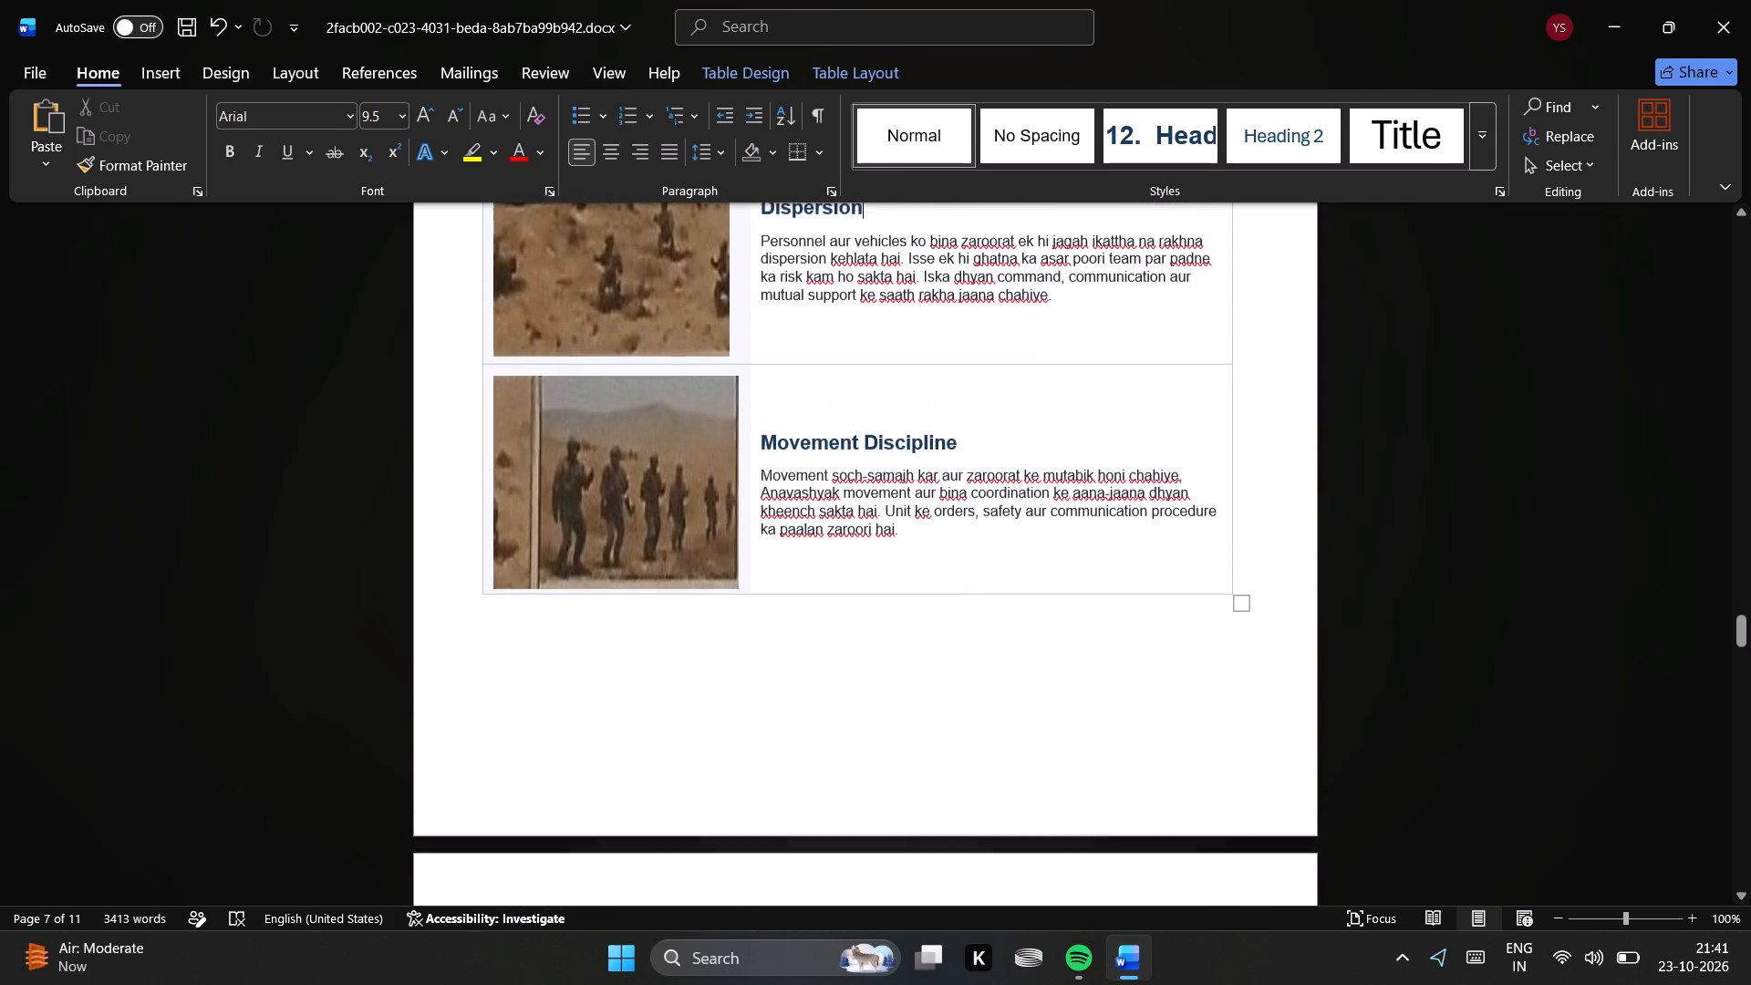
key(Up)
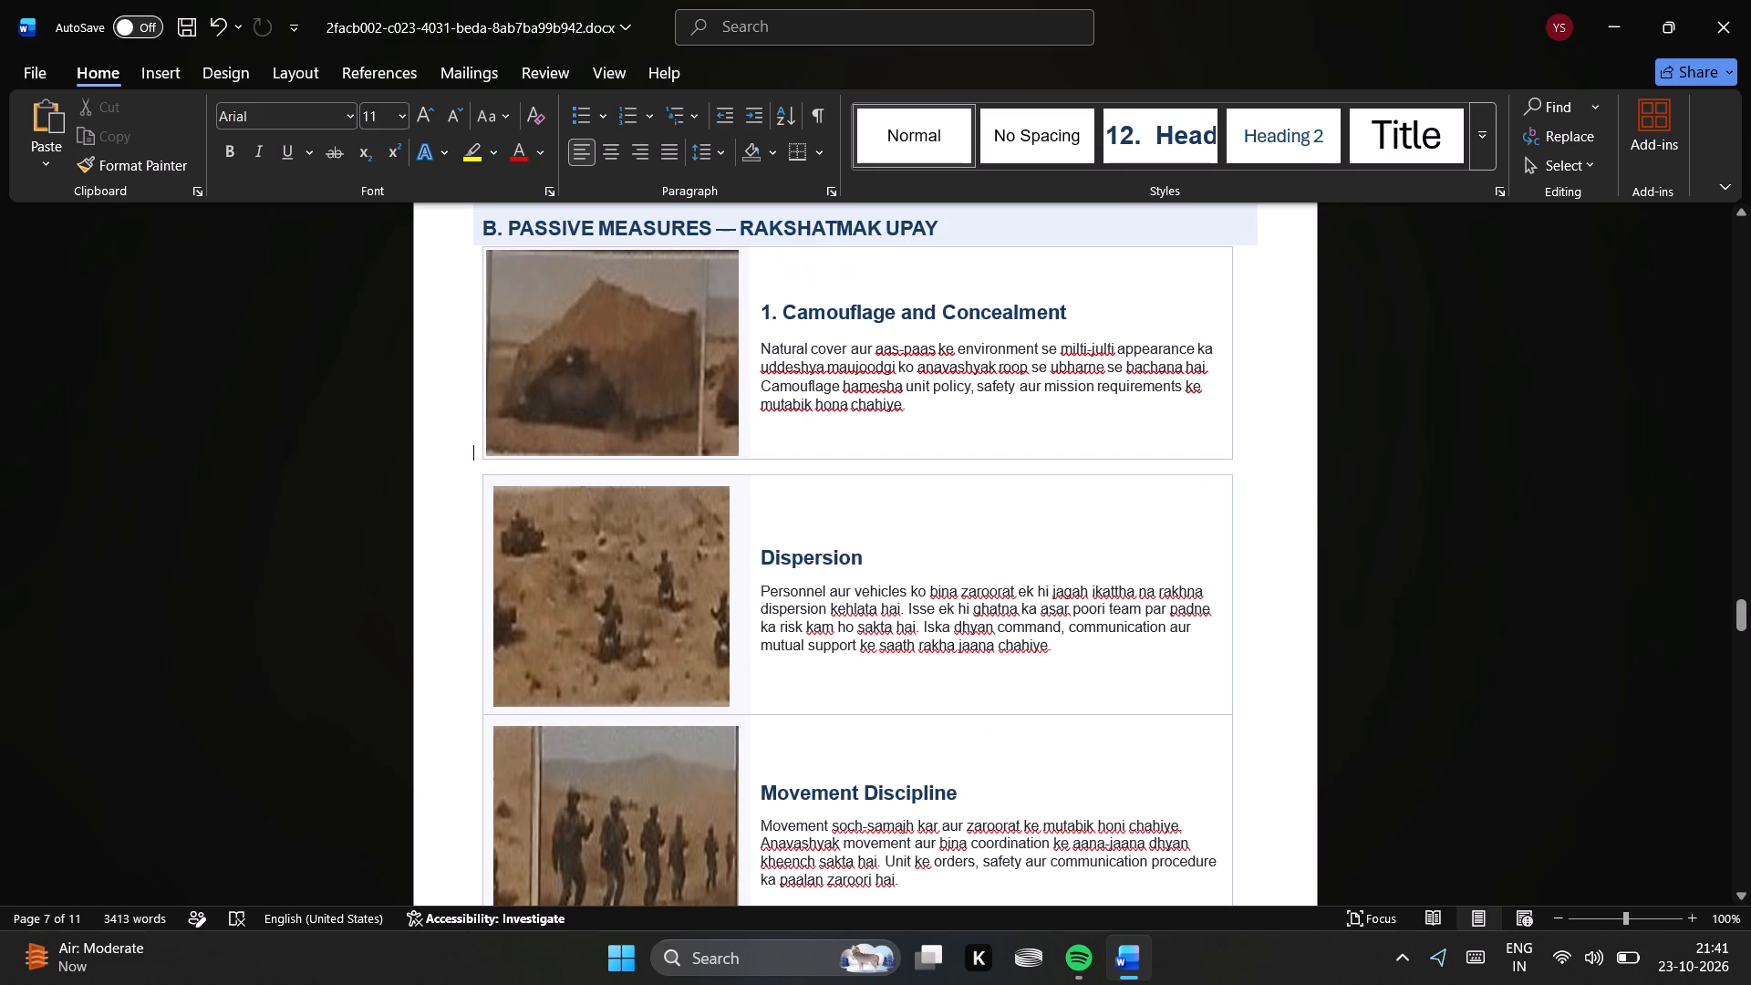
key(Up)
key(Up)
key(Up)
key(Up)
key(Up)
key(Up)
key(Up)
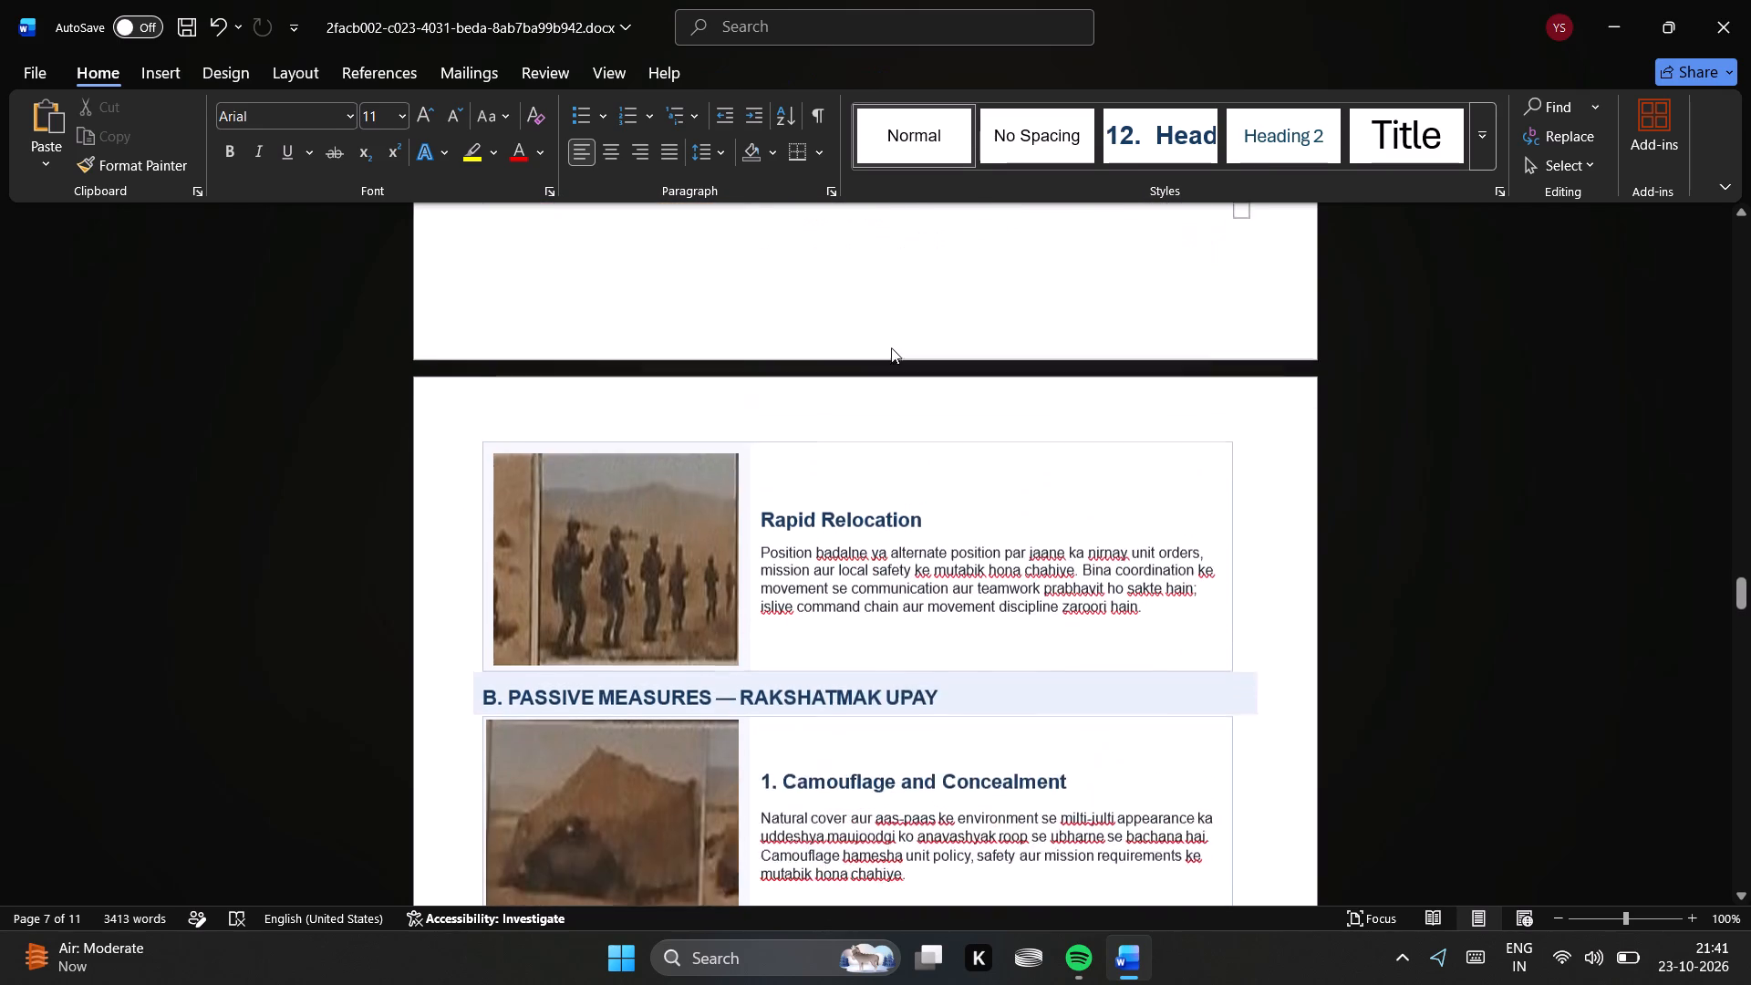
Review the picture tables of the Active Measures section back to the POSTER SE LI GAYI JAANKARI heading.
key(Up)
key(Up)
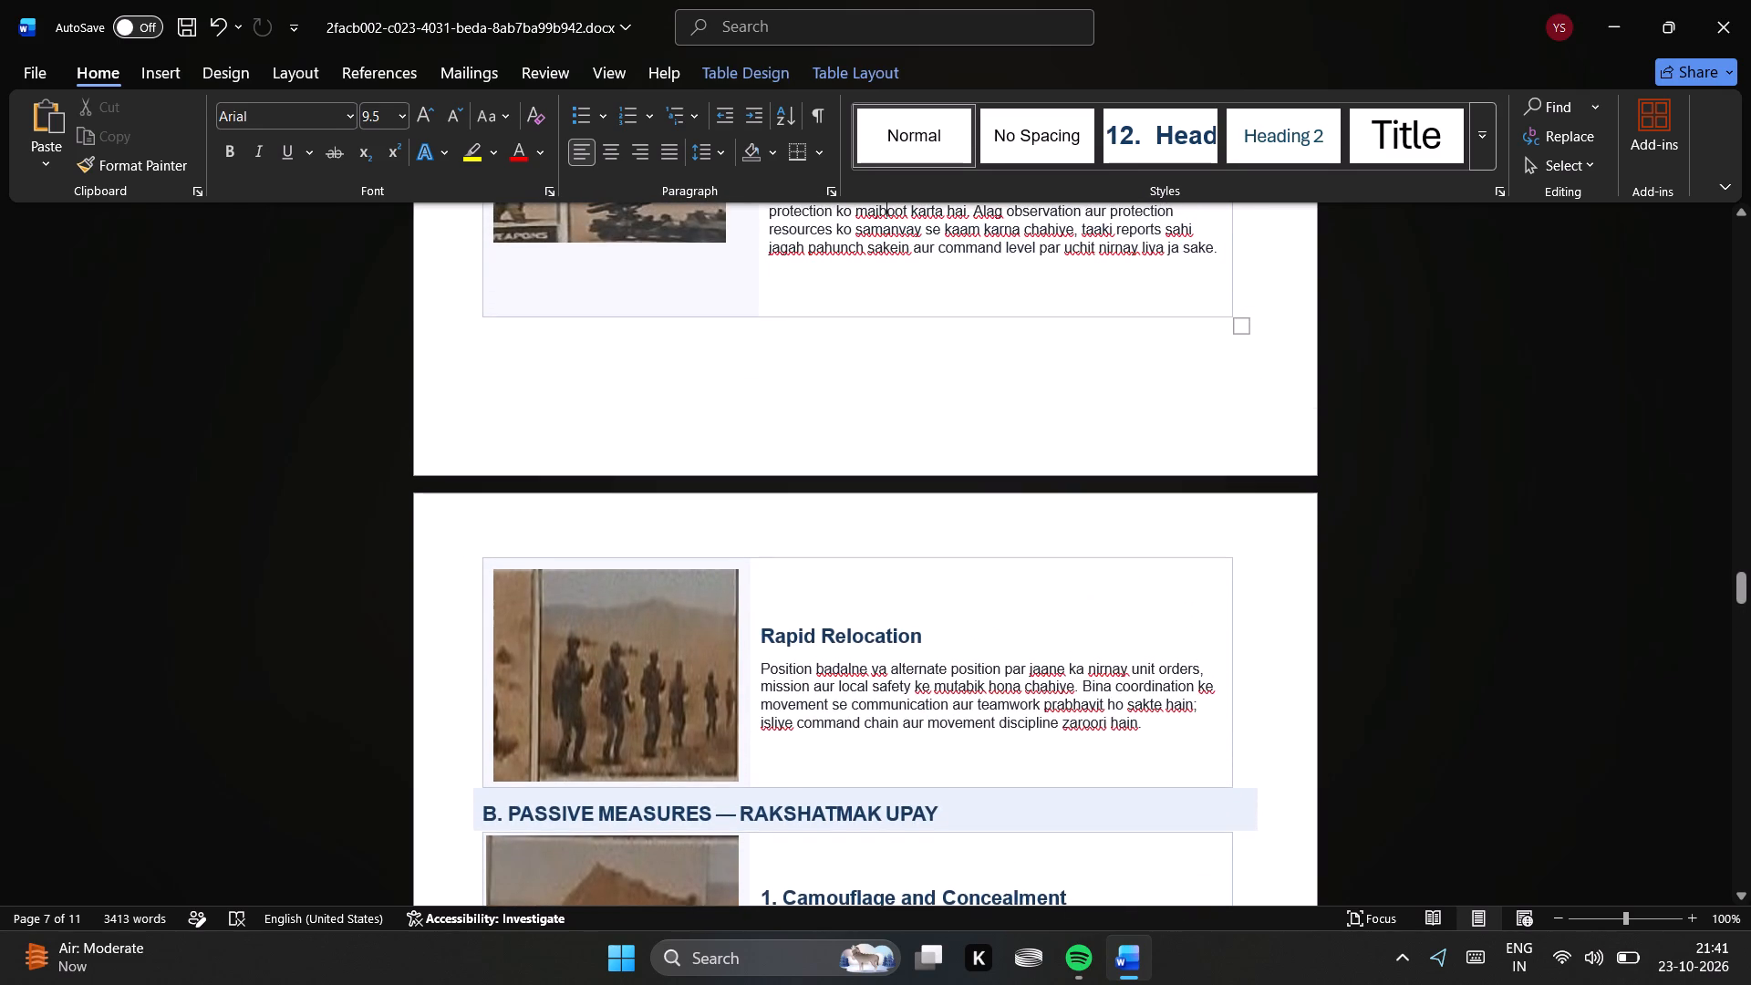
key(Up)
key(Up)
key(Up)
key(Up)
key(Up)
key(Up)
key(Up)
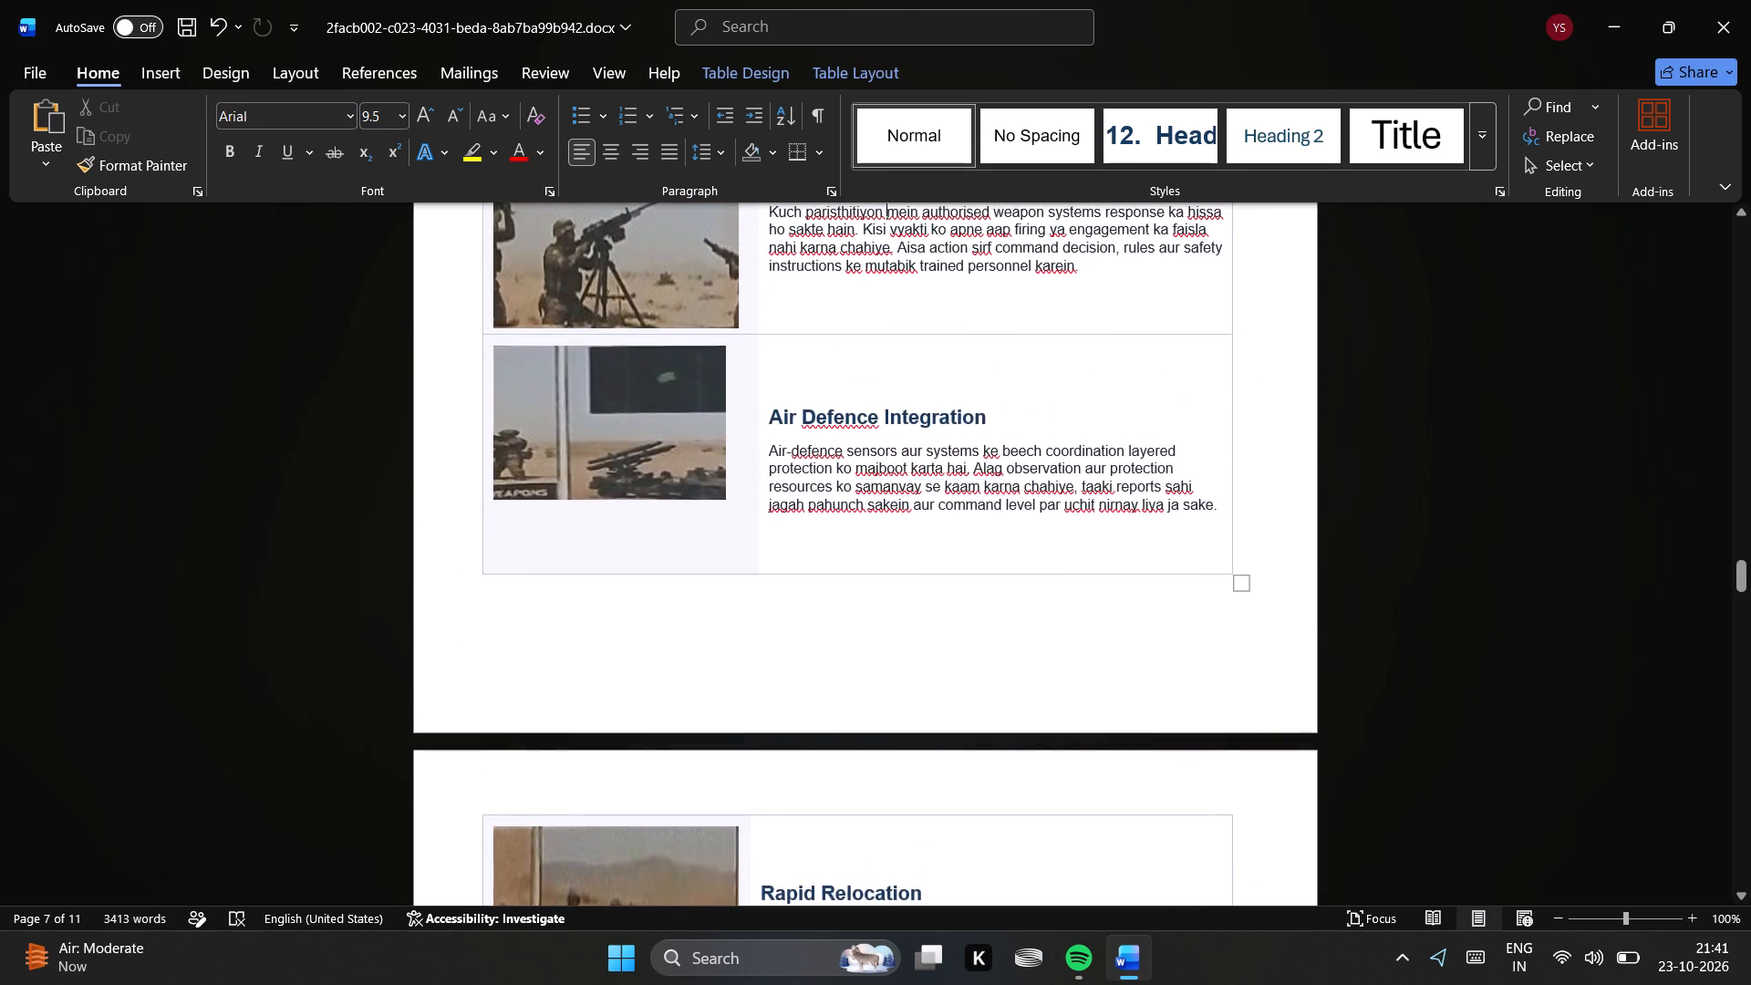
key(Up)
key(Up)
key(Up)
key(Up)
key(Up)
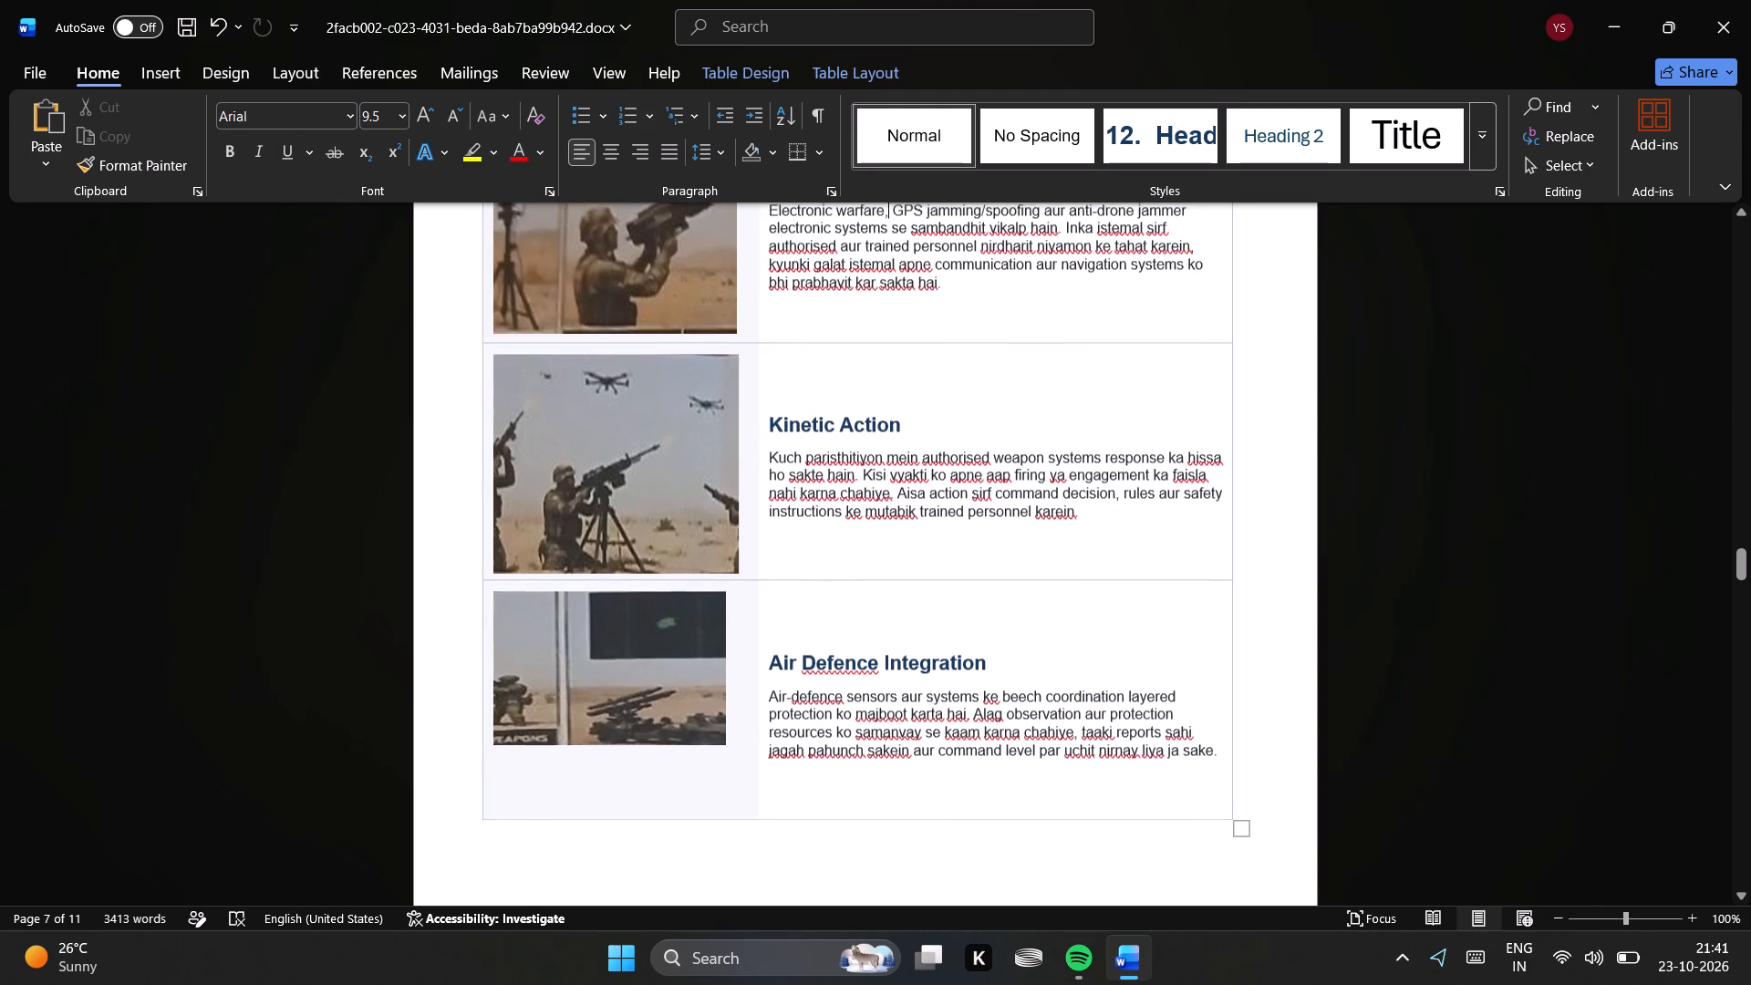
key(Up)
key(Up)
key(Up)
key(Up)
key(Up)
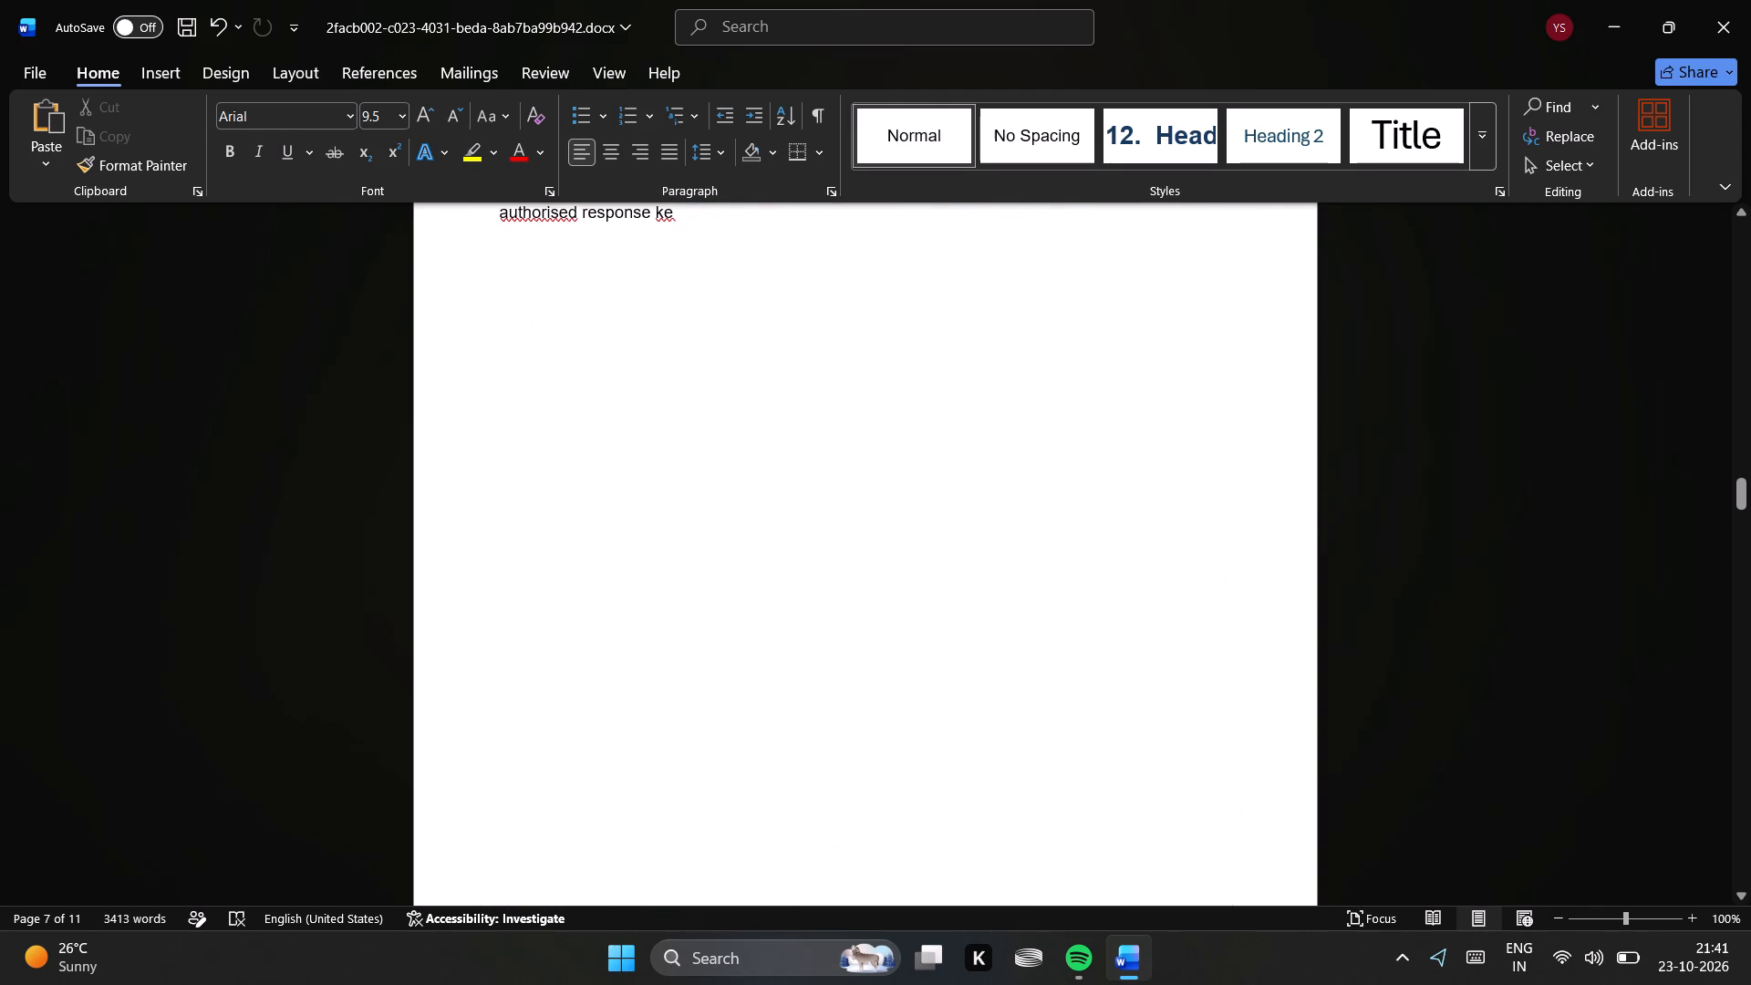
key(Down)
key(Down)
key(Down)
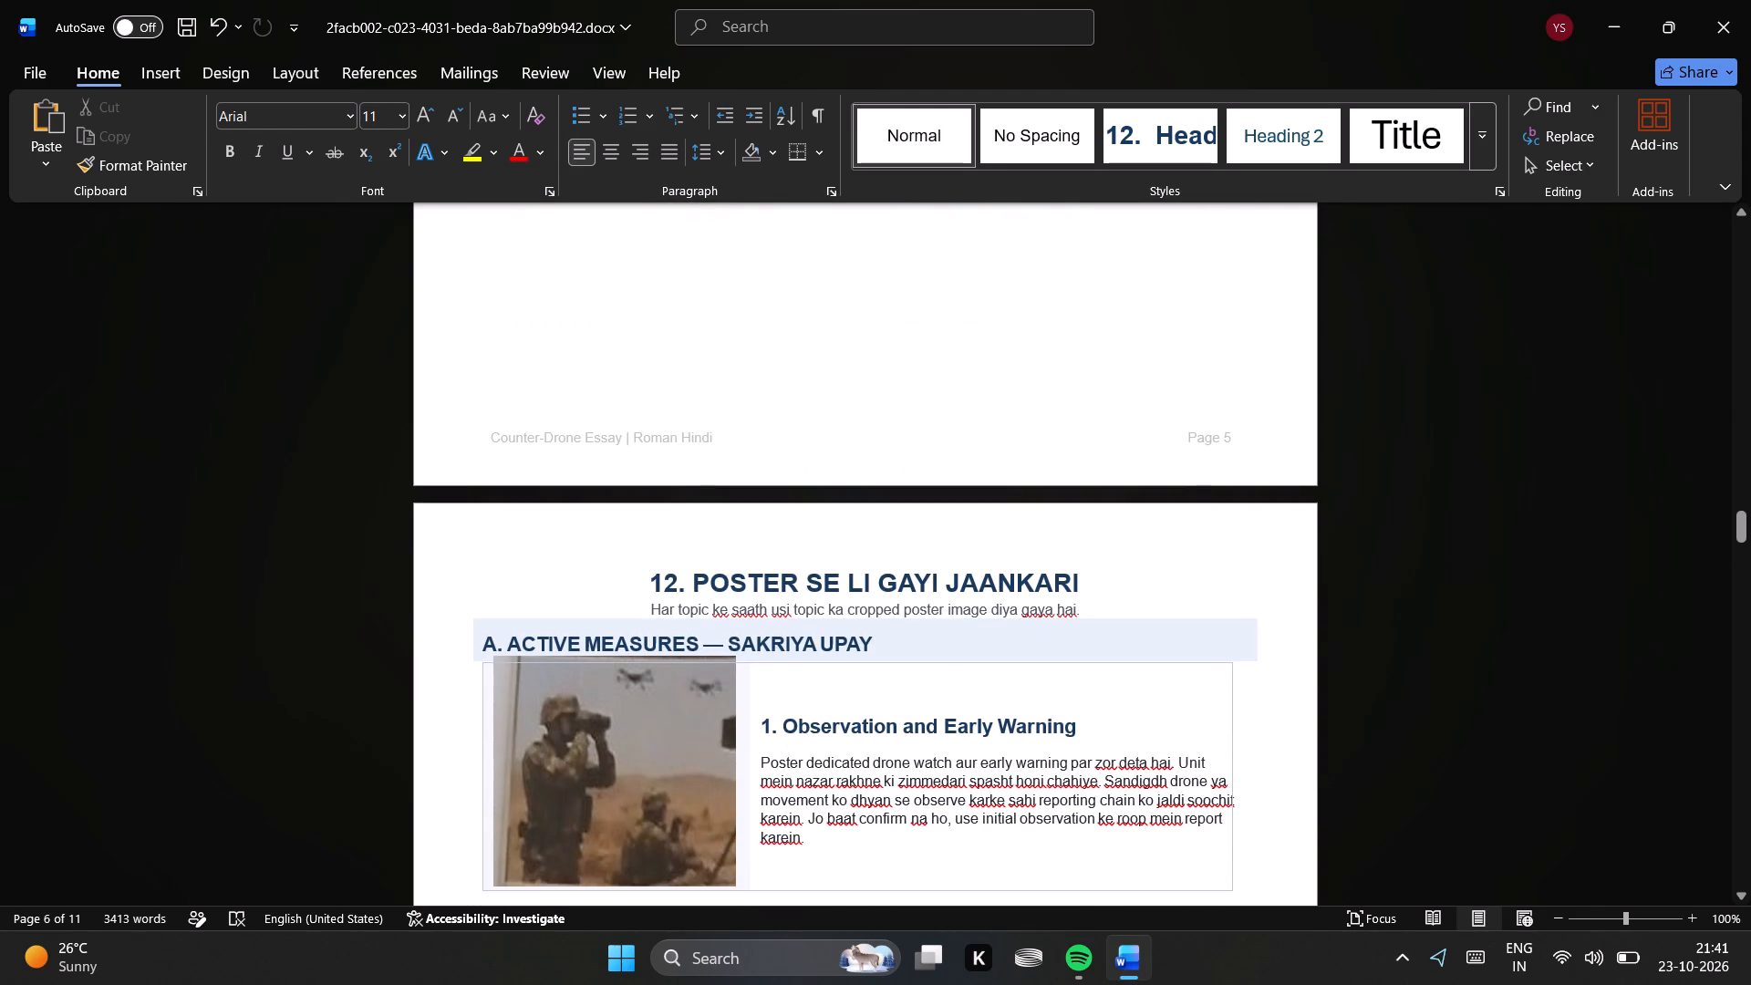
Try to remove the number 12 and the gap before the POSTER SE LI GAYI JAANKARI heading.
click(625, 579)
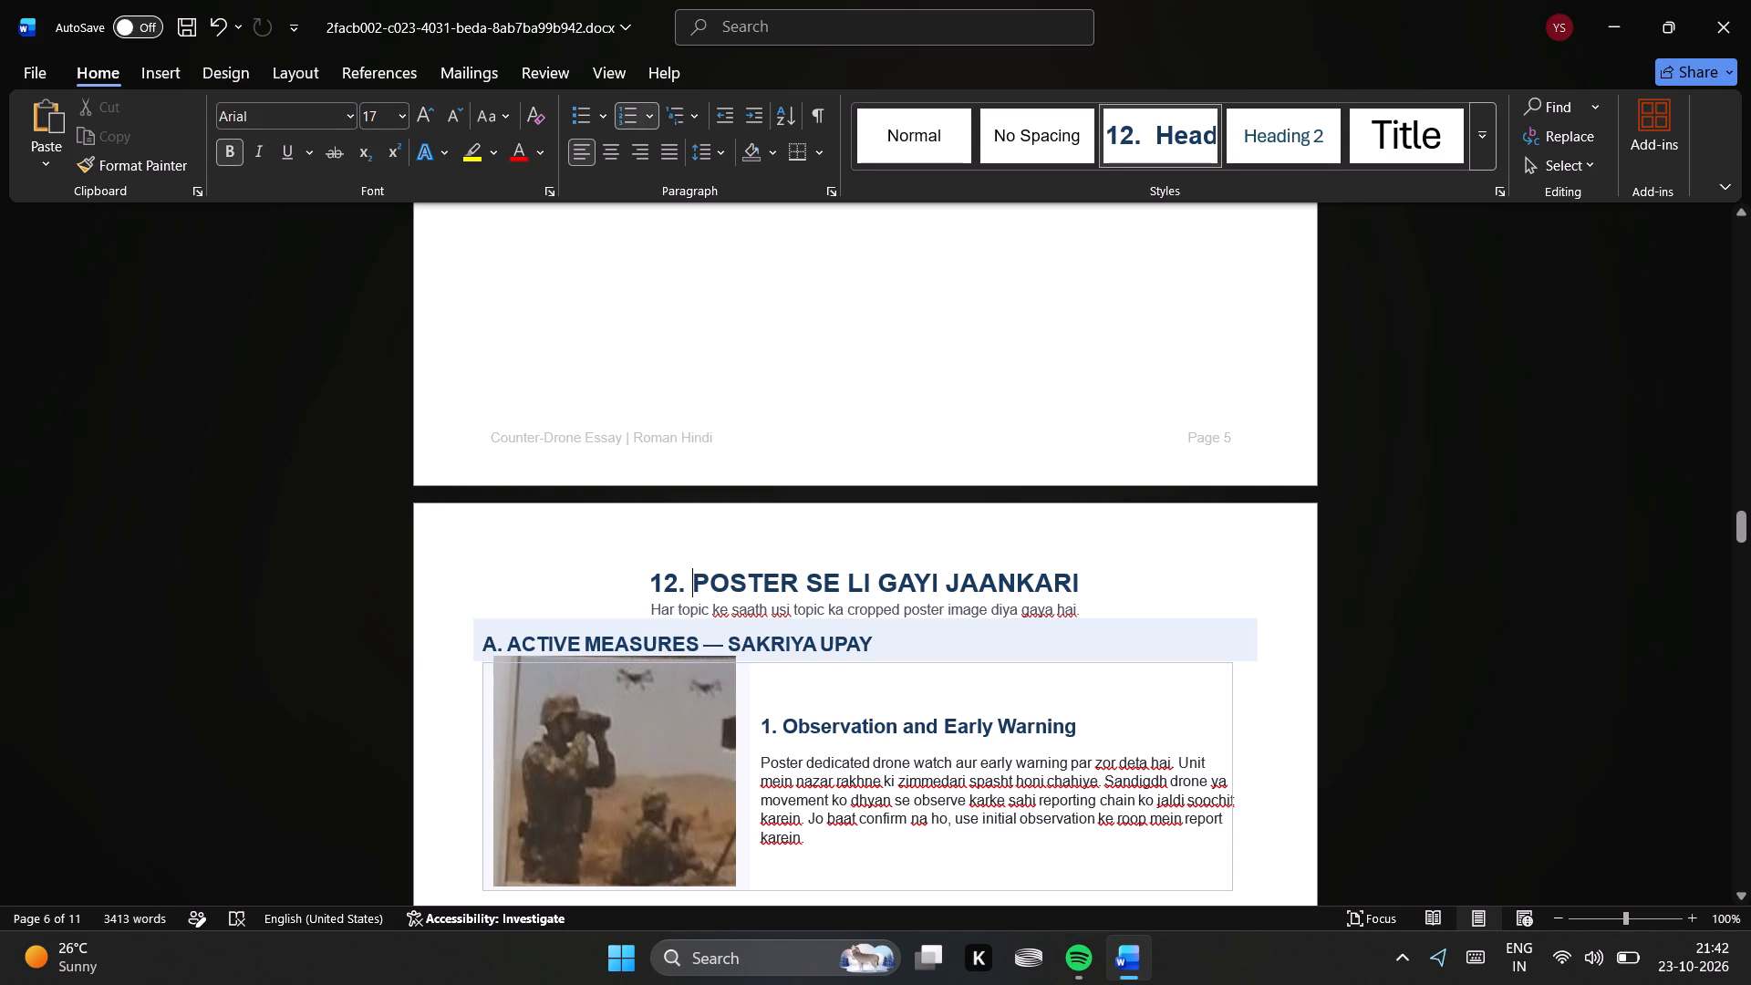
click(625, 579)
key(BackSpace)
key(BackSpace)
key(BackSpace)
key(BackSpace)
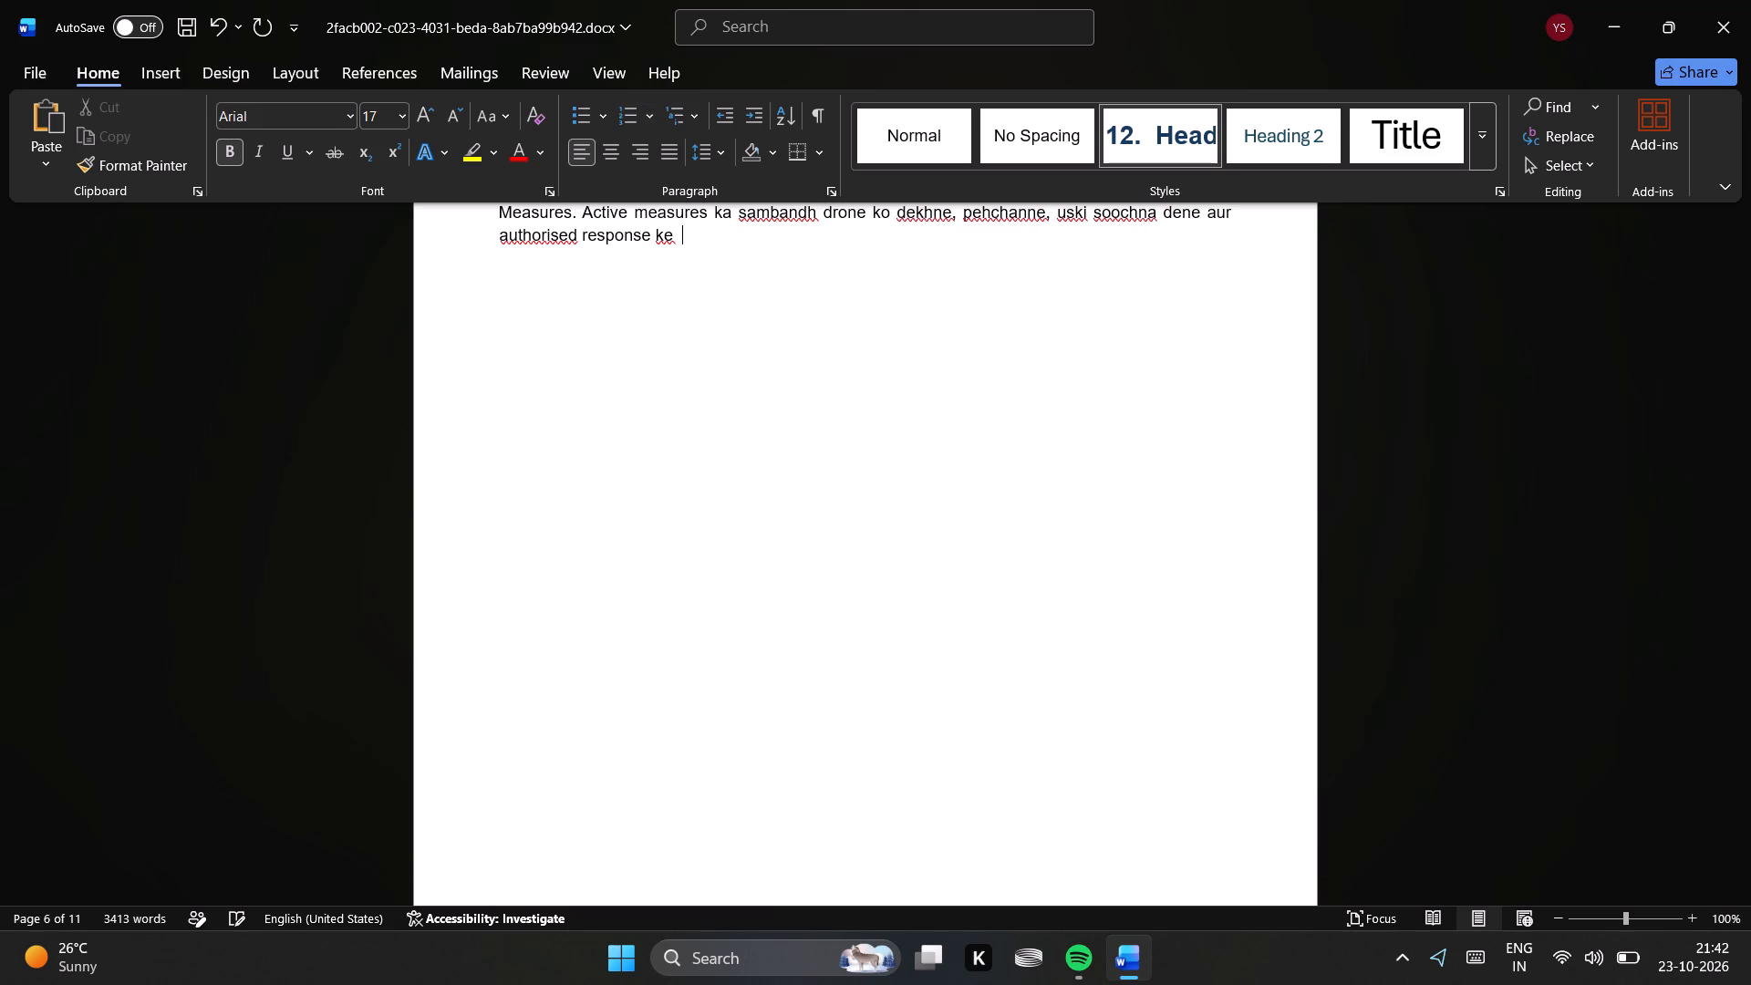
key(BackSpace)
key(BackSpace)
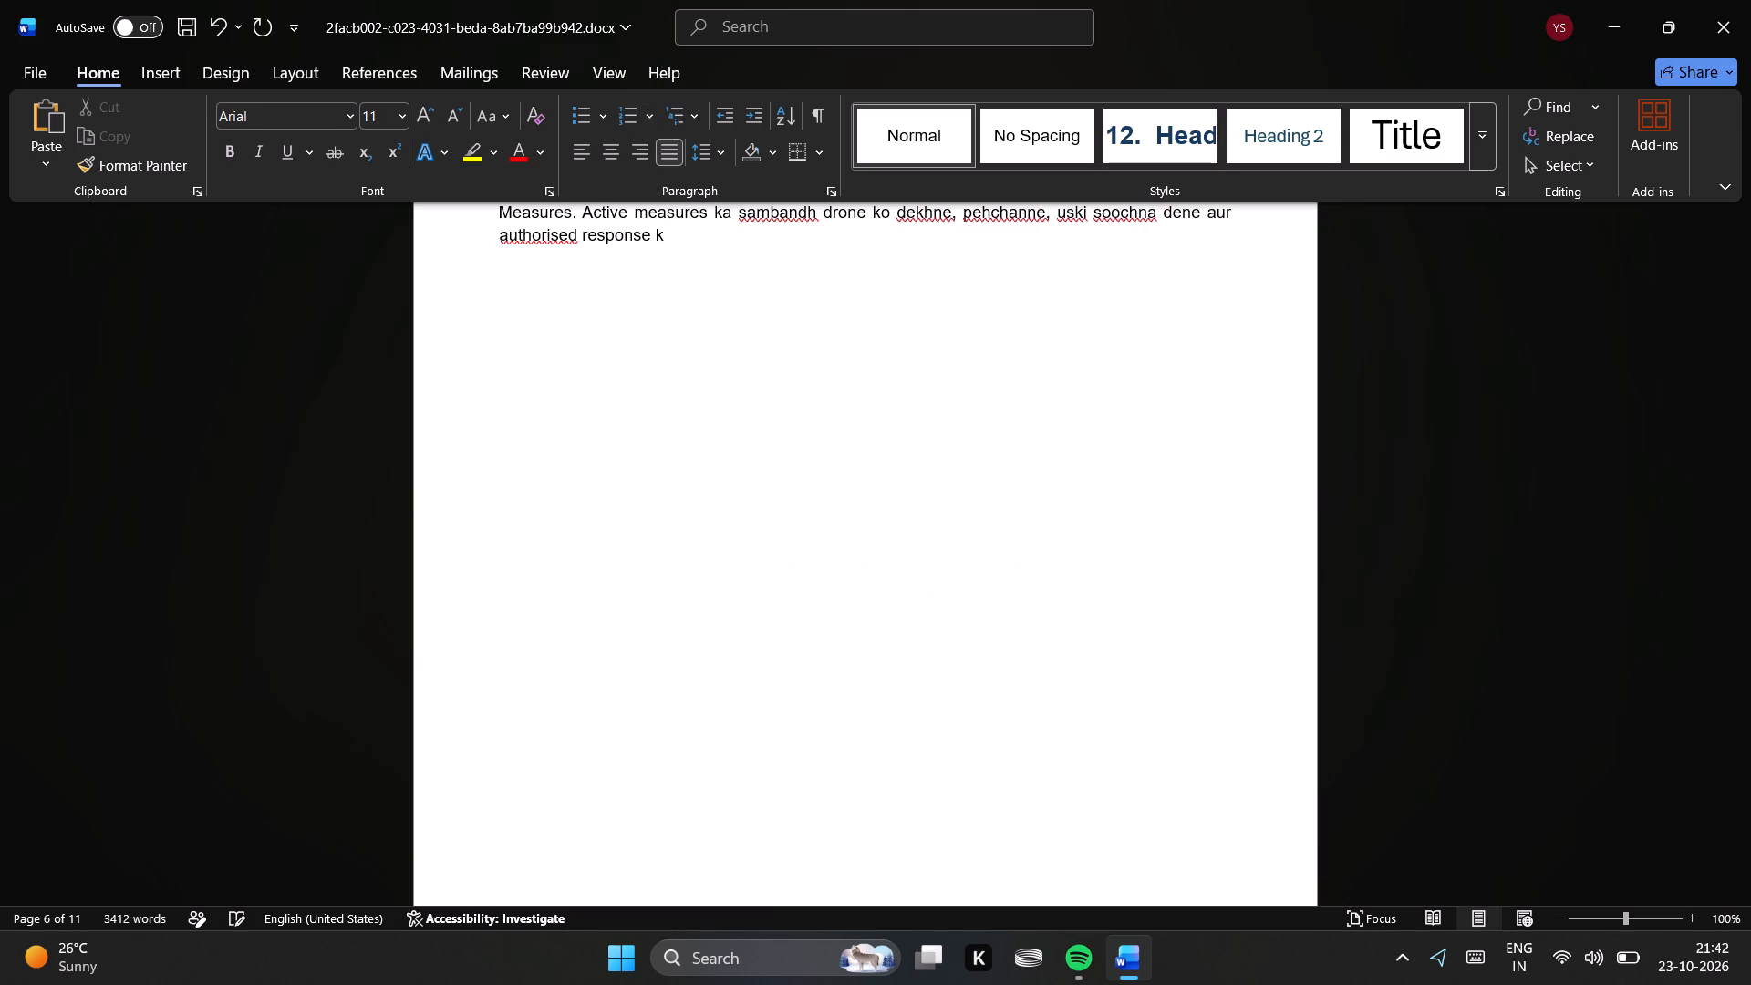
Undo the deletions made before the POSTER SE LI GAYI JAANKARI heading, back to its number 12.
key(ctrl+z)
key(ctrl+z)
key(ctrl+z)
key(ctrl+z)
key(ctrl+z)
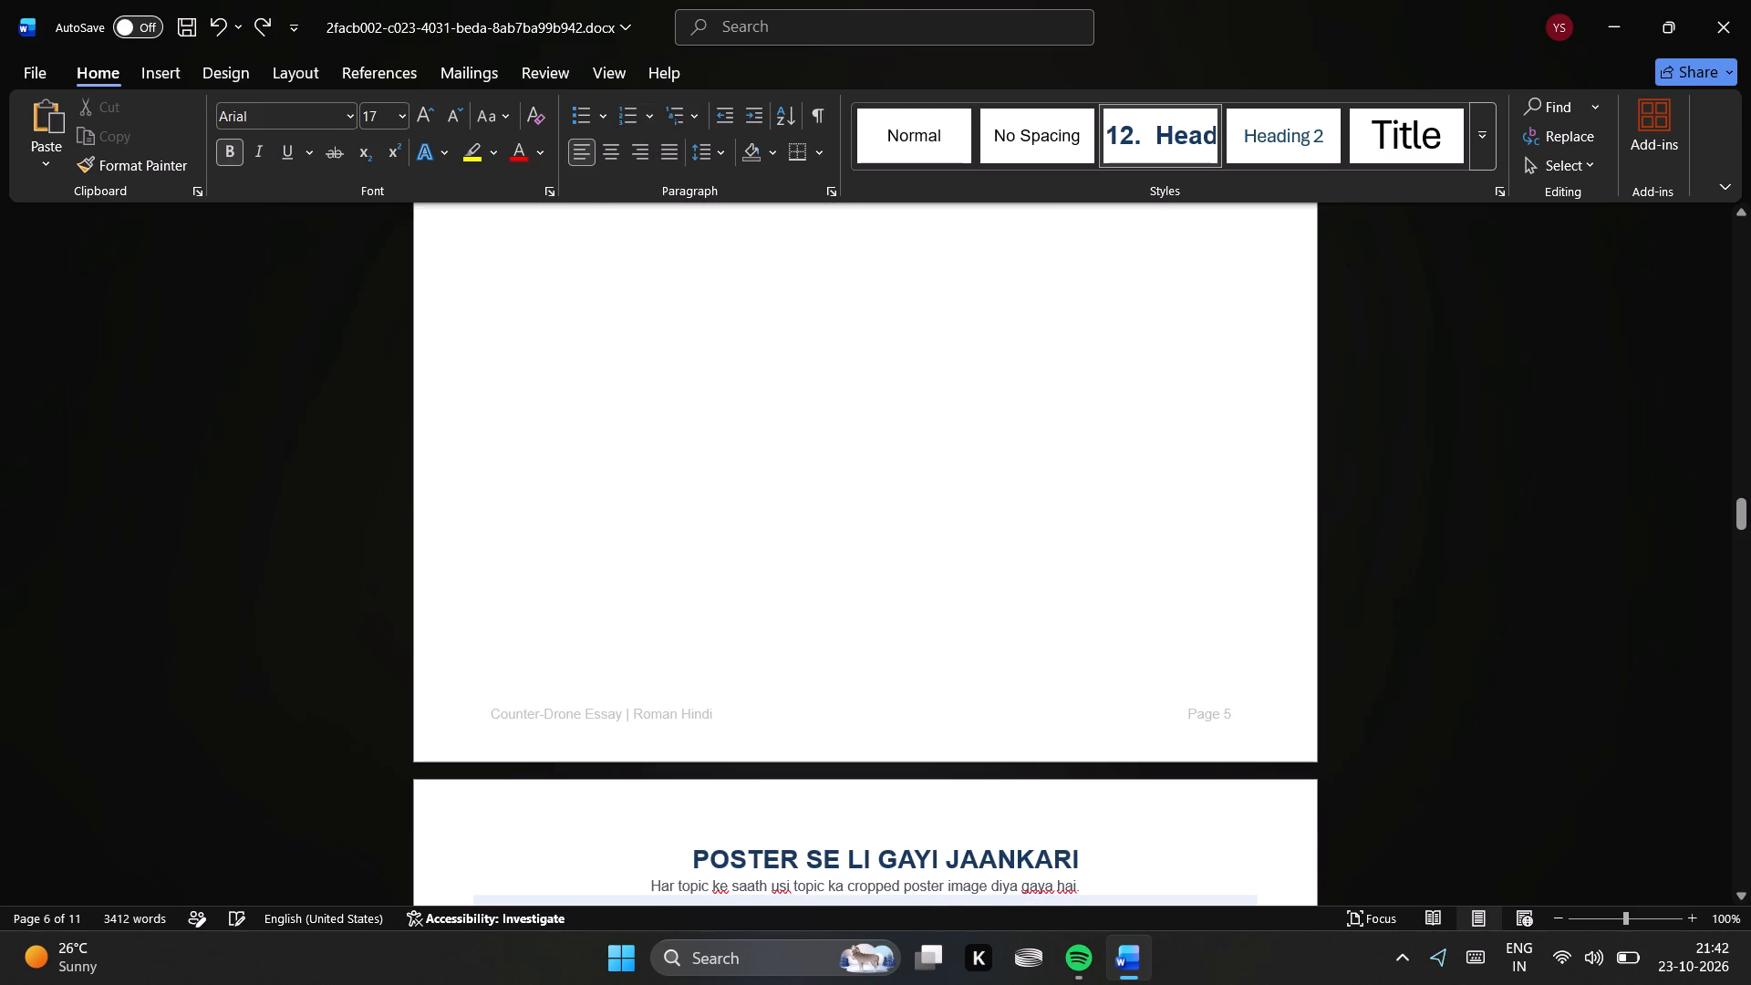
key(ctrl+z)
Undo the last widening of the Signature Minimization picture.
key(ctrl+z)
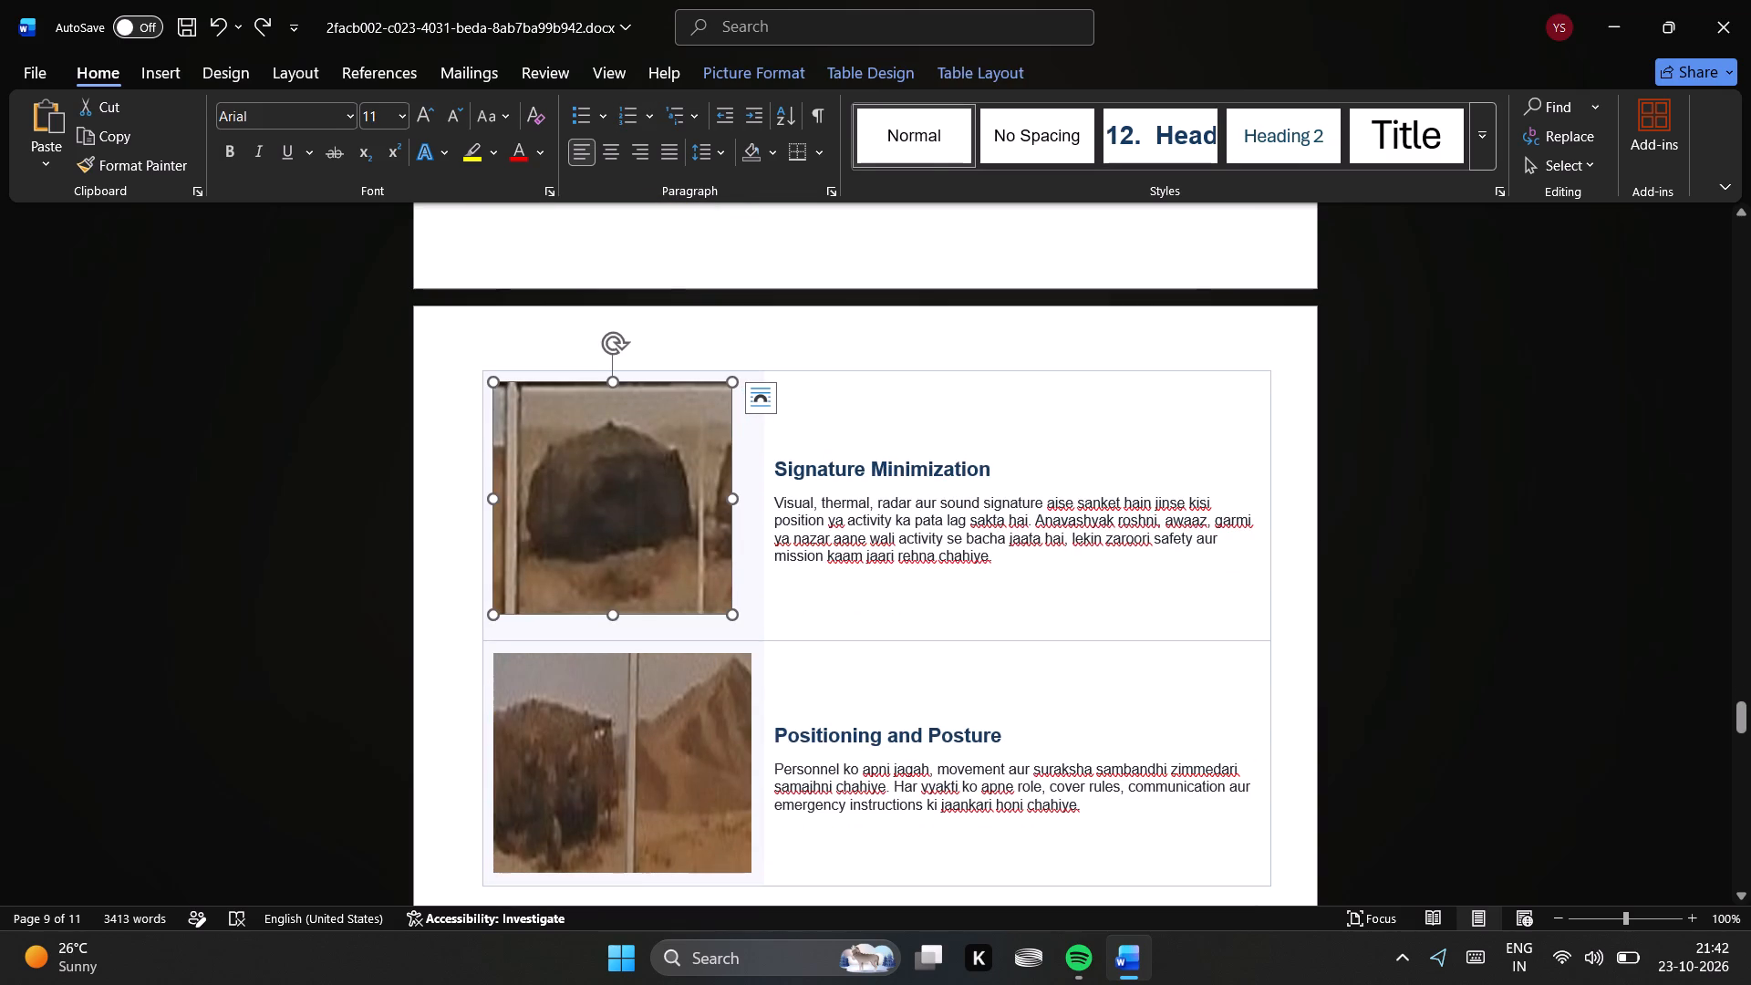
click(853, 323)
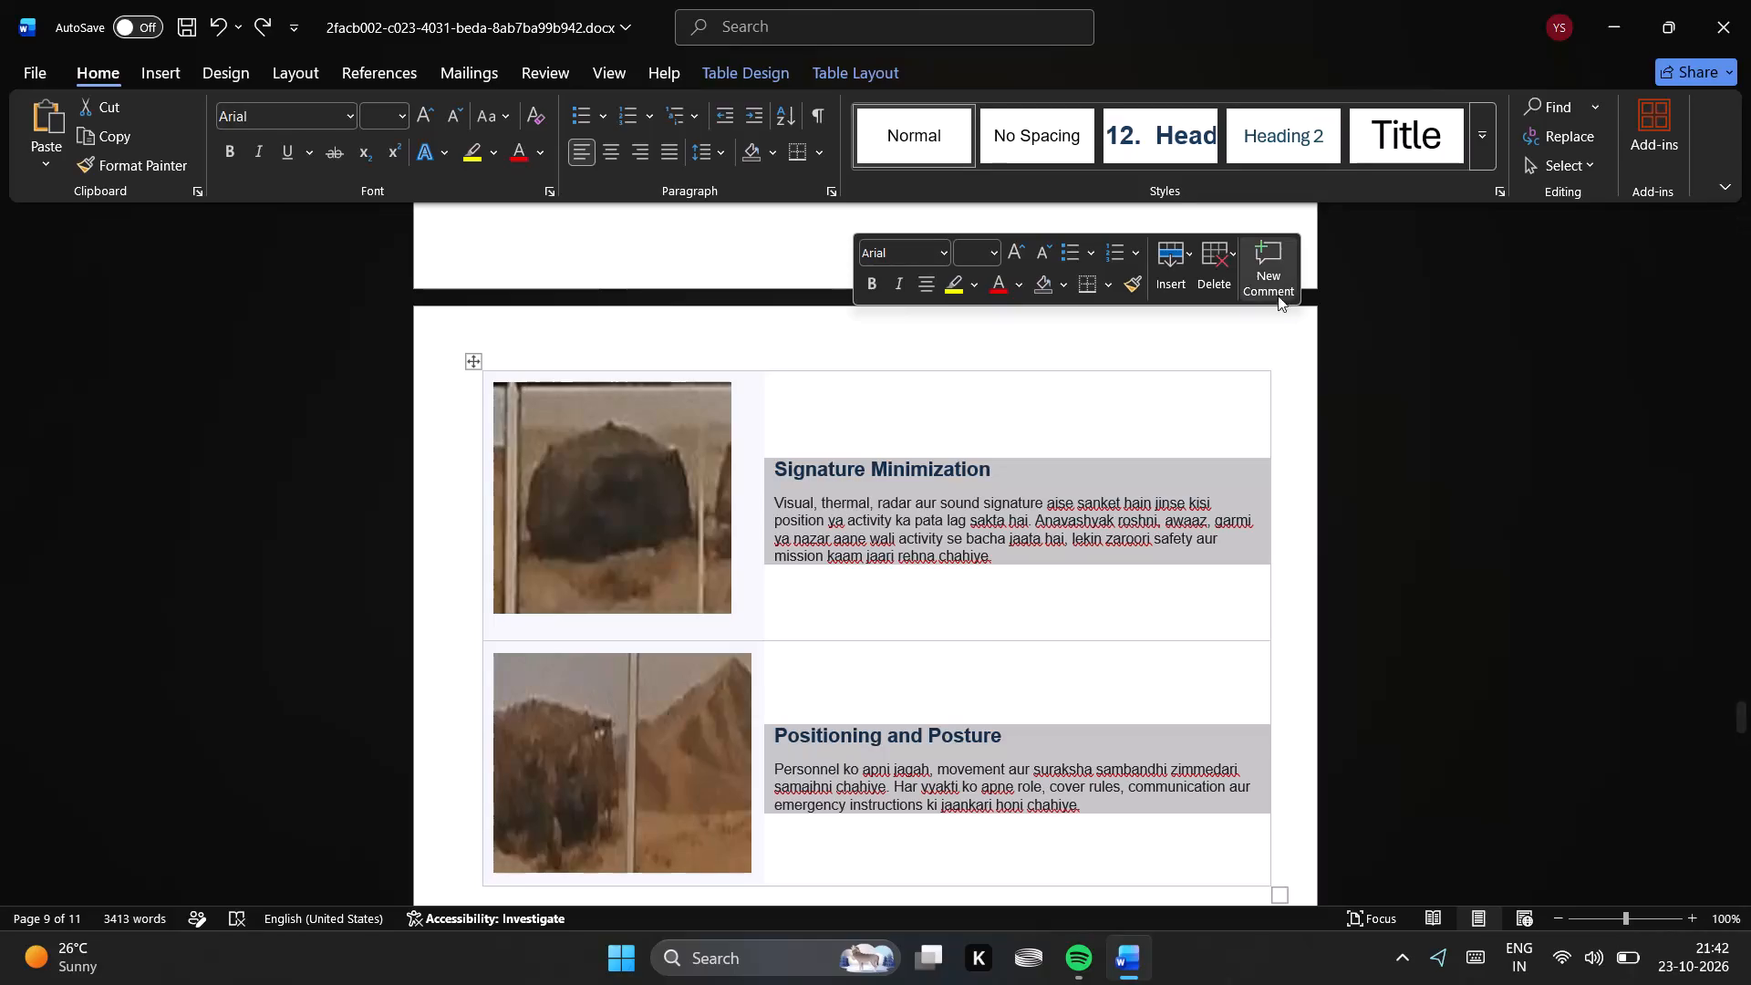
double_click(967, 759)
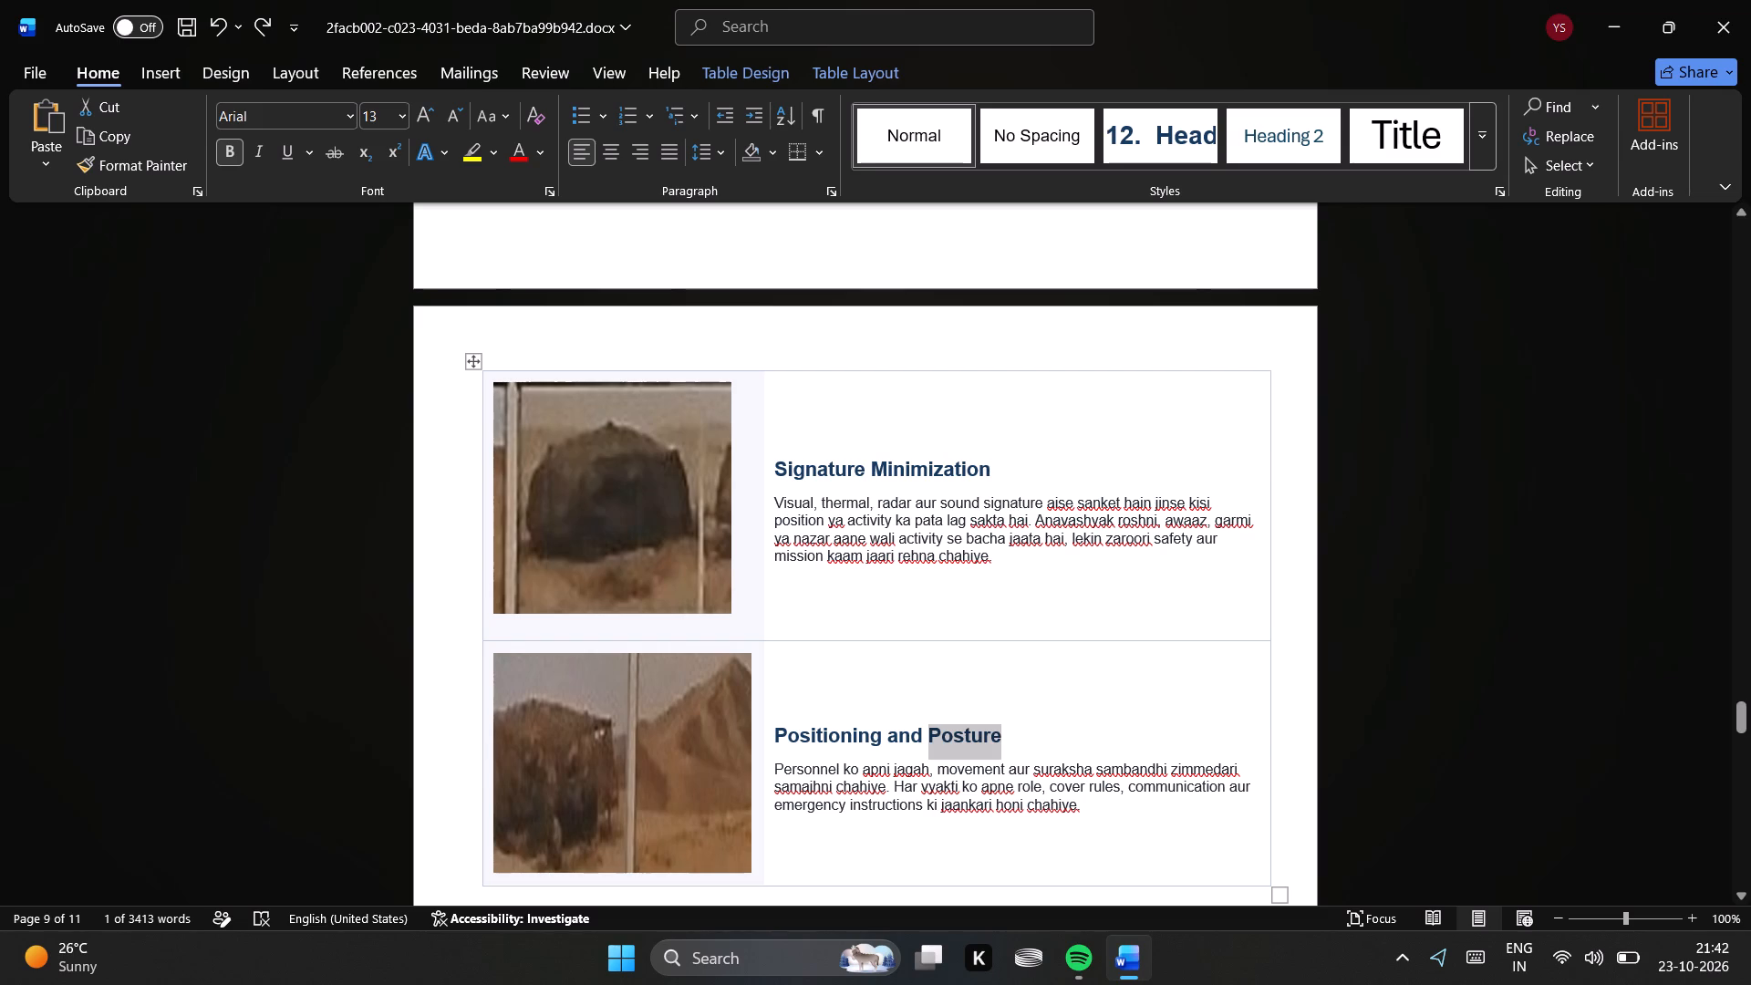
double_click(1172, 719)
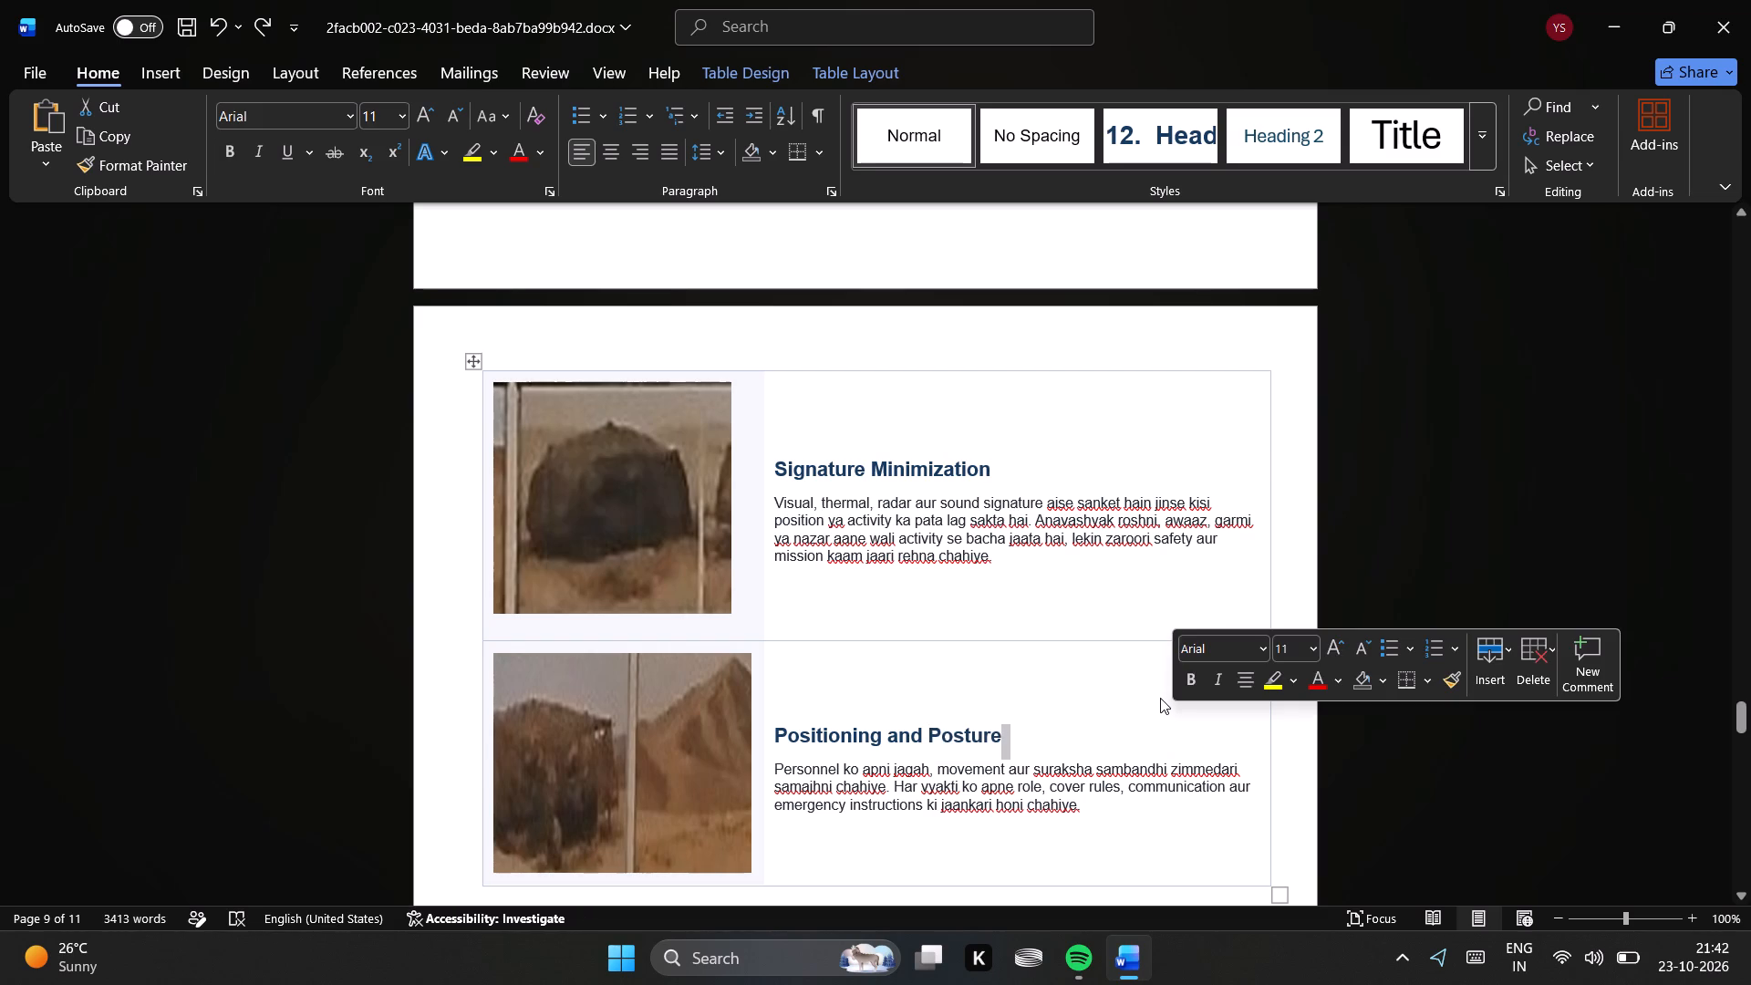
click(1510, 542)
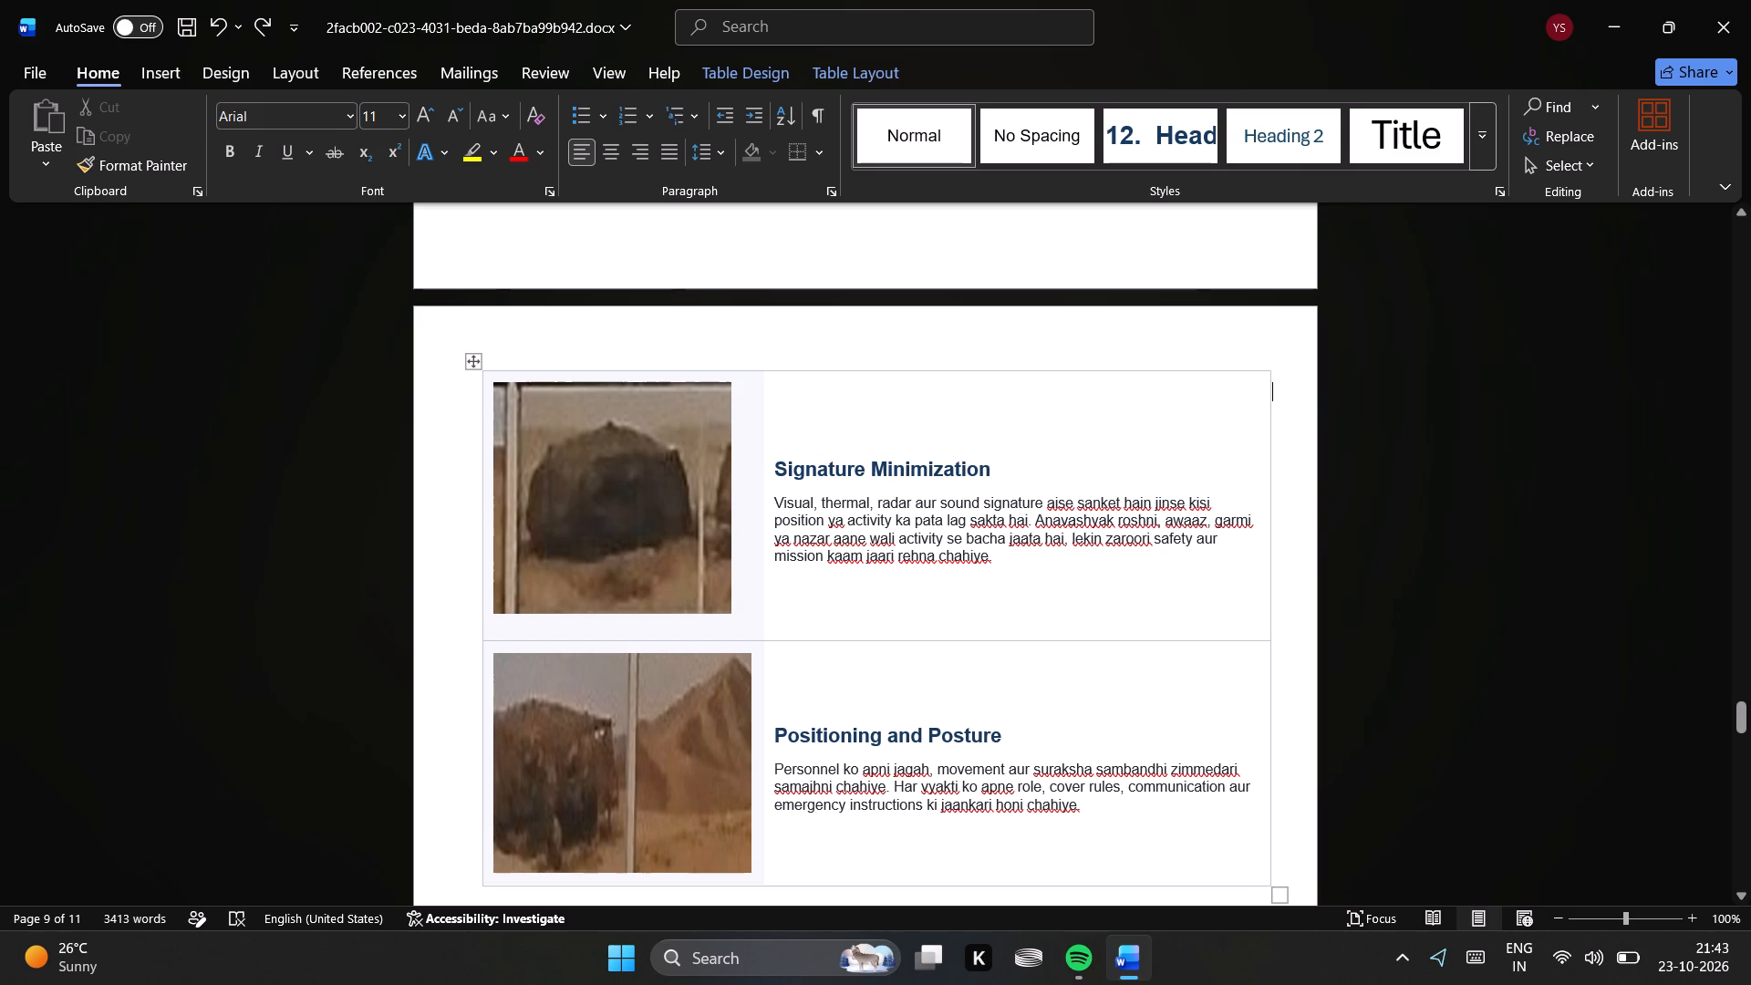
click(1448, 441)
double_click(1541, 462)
Review the pages after the Positioning and Posture row, through the body paragraphs on page 10.
key(Down)
key(Down)
key(Down)
key(Down)
key(Down)
key(Down)
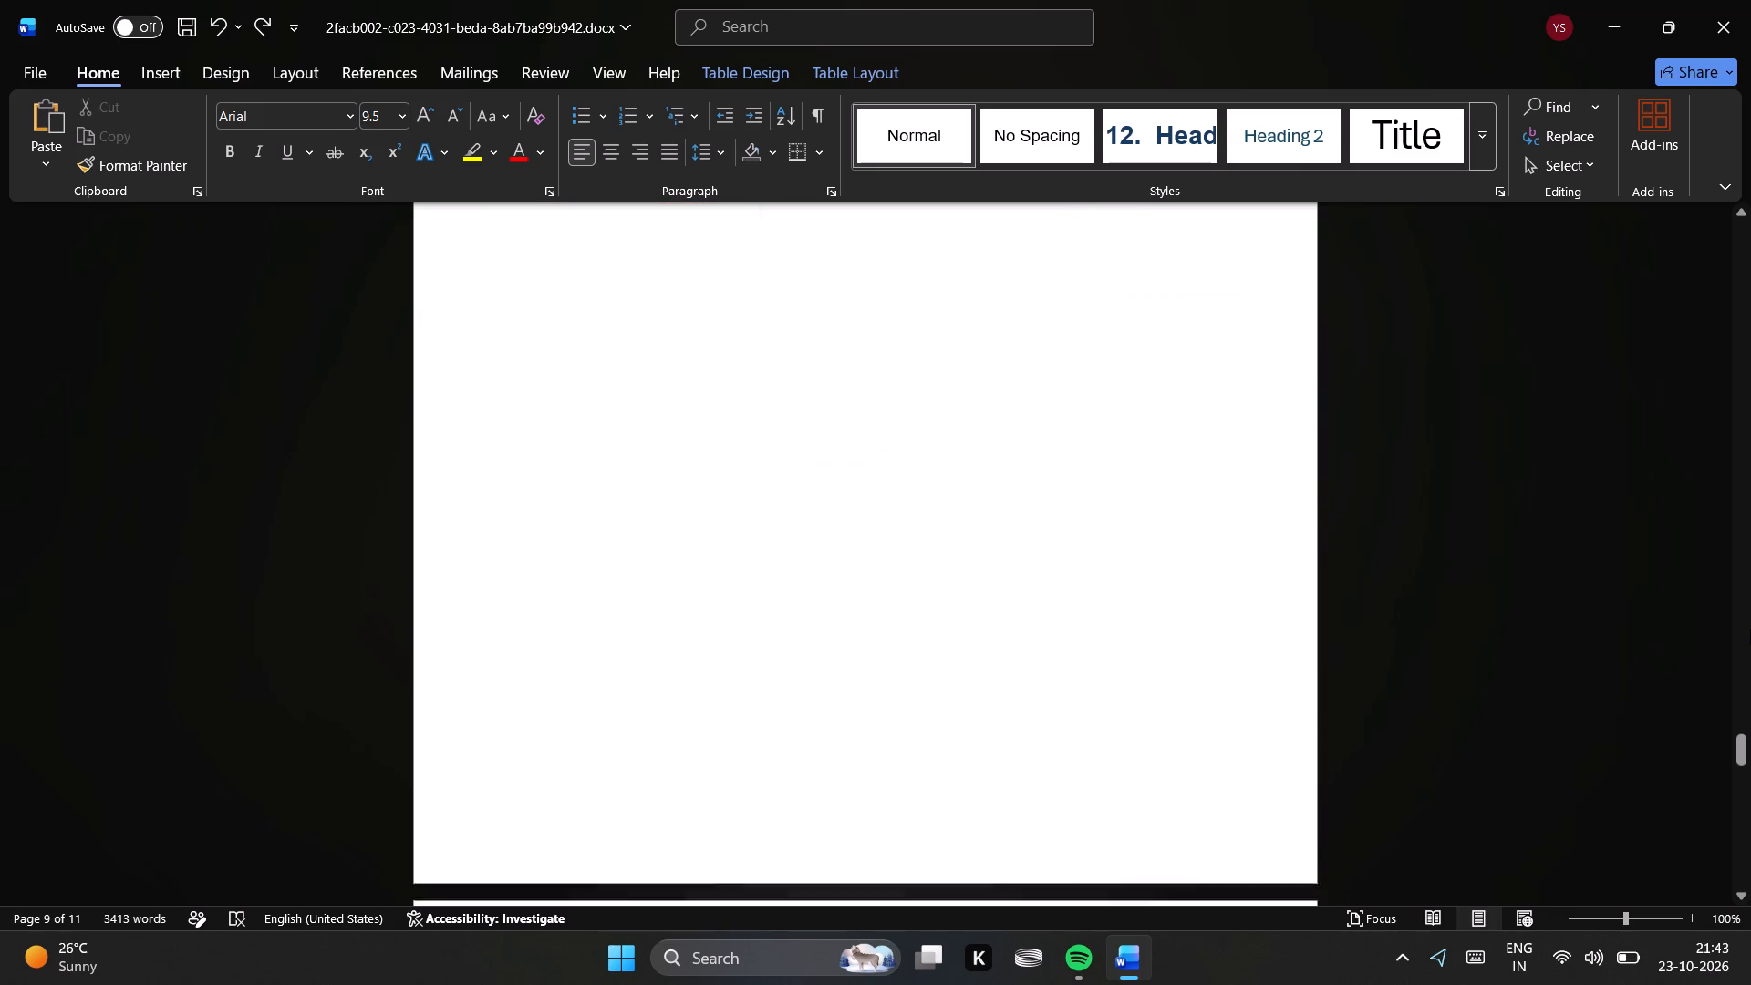
key(Down)
key(Down)
key(Down)
key(Down)
key(Down)
key(Down)
key(Down)
key(Down)
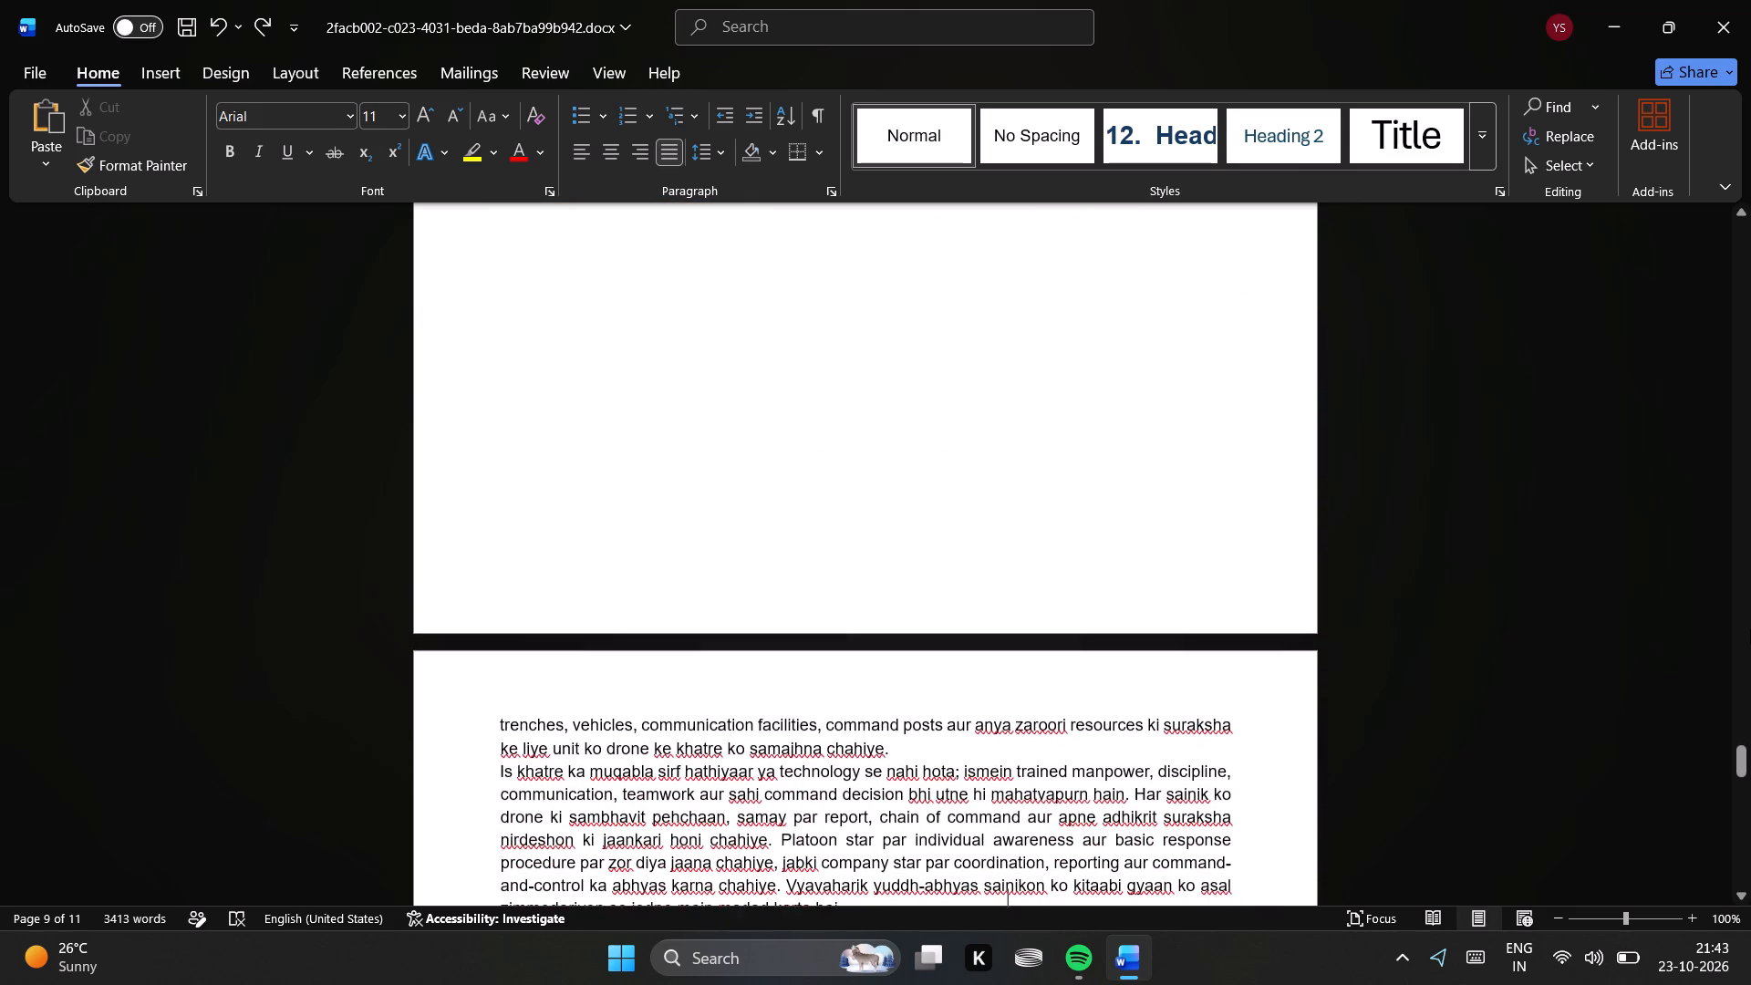
key(Down)
key(Down)
key(Down)
key(Down)
key(Down)
key(Down)
key(Down)
key(Down)
key(Down)
key(Down)
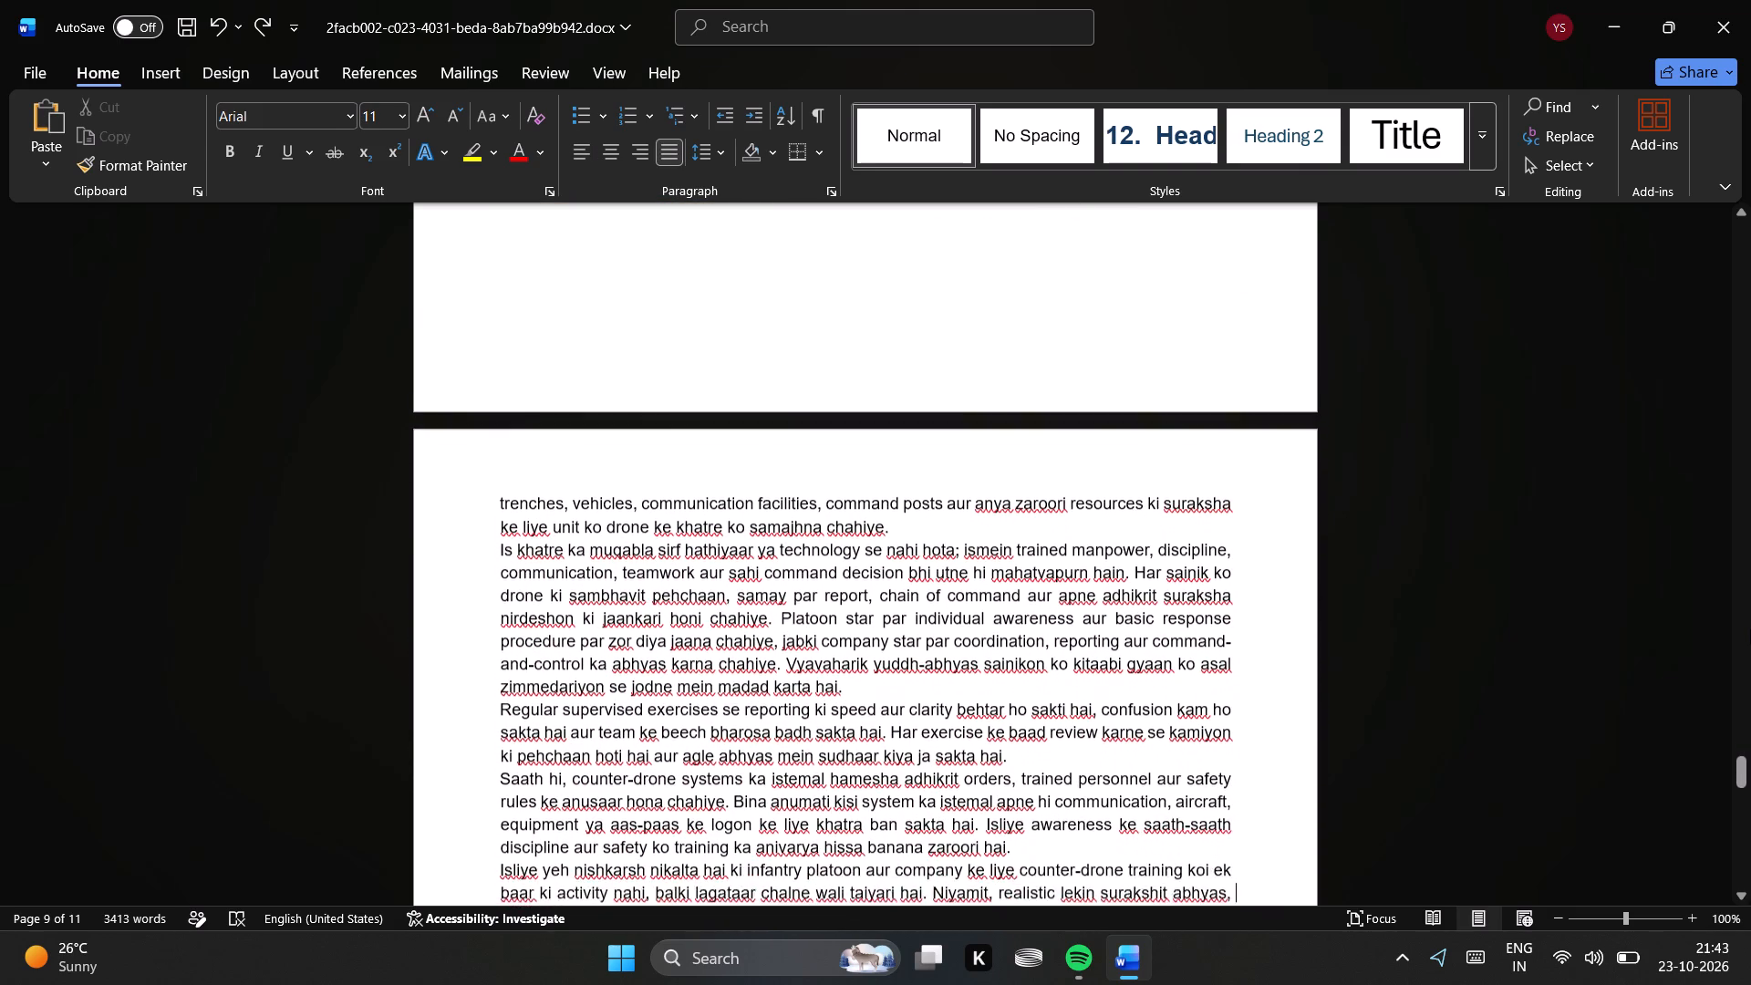
key(Down)
key(Down)
key(Down)
key(Down)
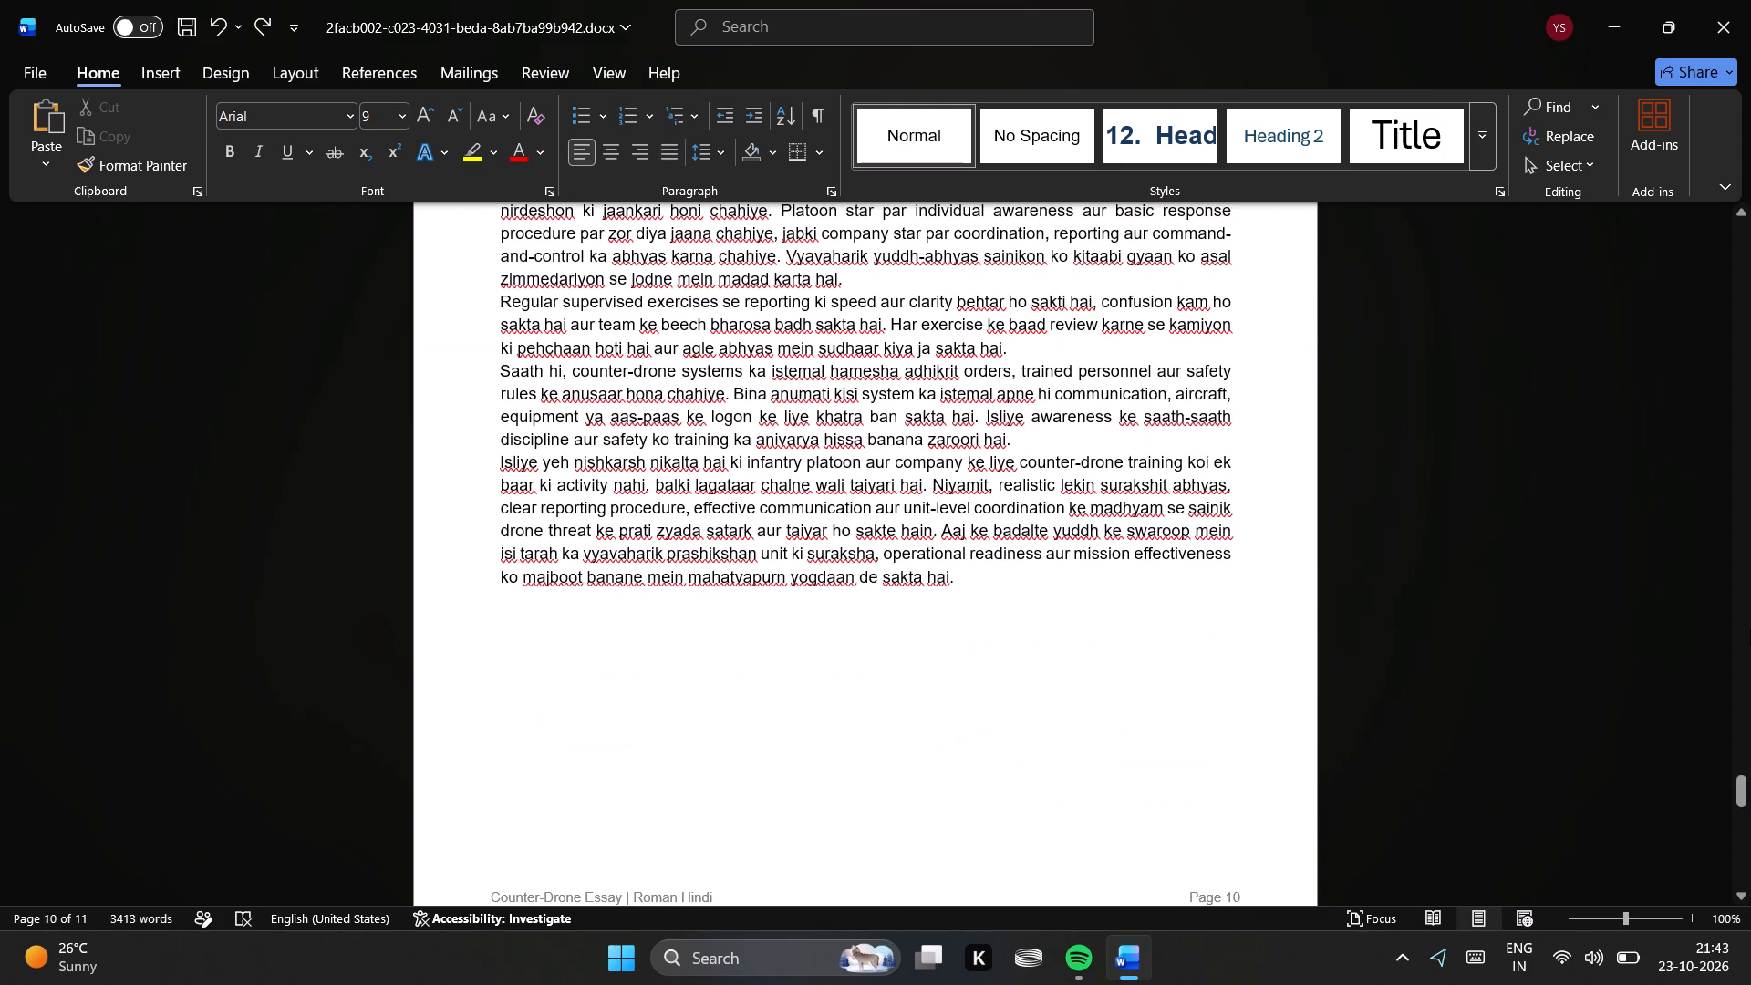
Examine the NISHKARSH / CONCLUSION section, its paragraph and the footer line on the following page.
key(Down)
key(Down)
key(Down)
key(Down)
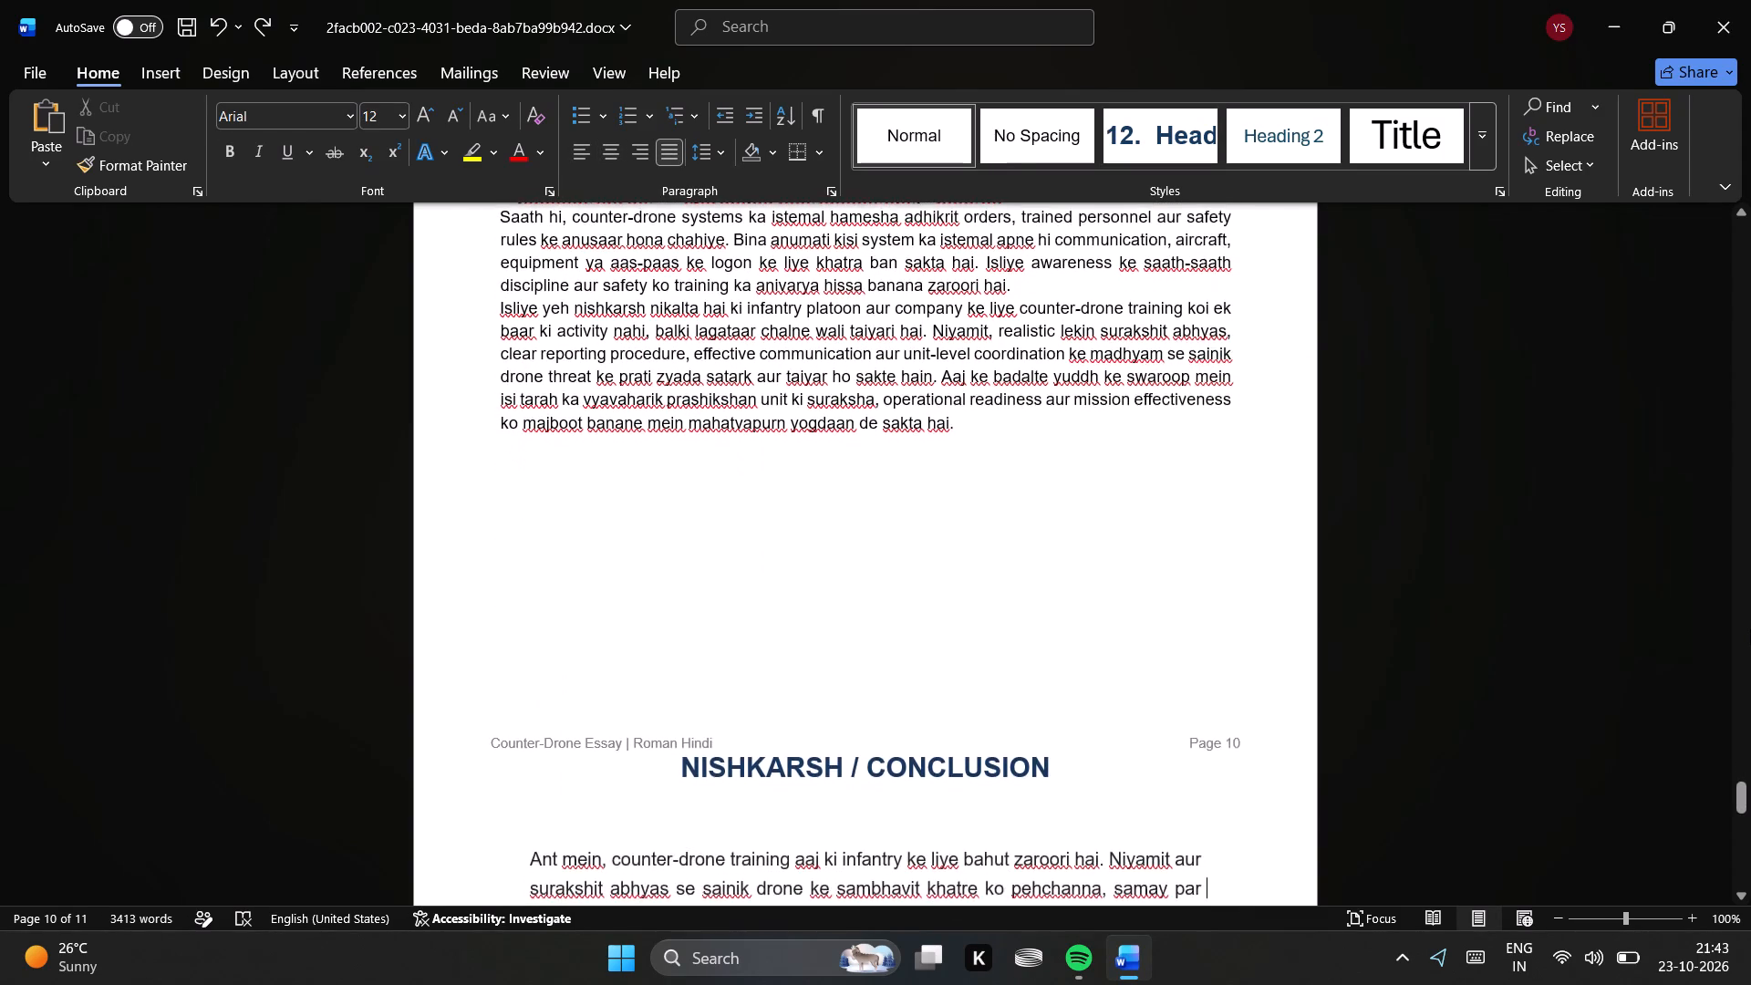
key(Down)
key(Down)
key(Down)
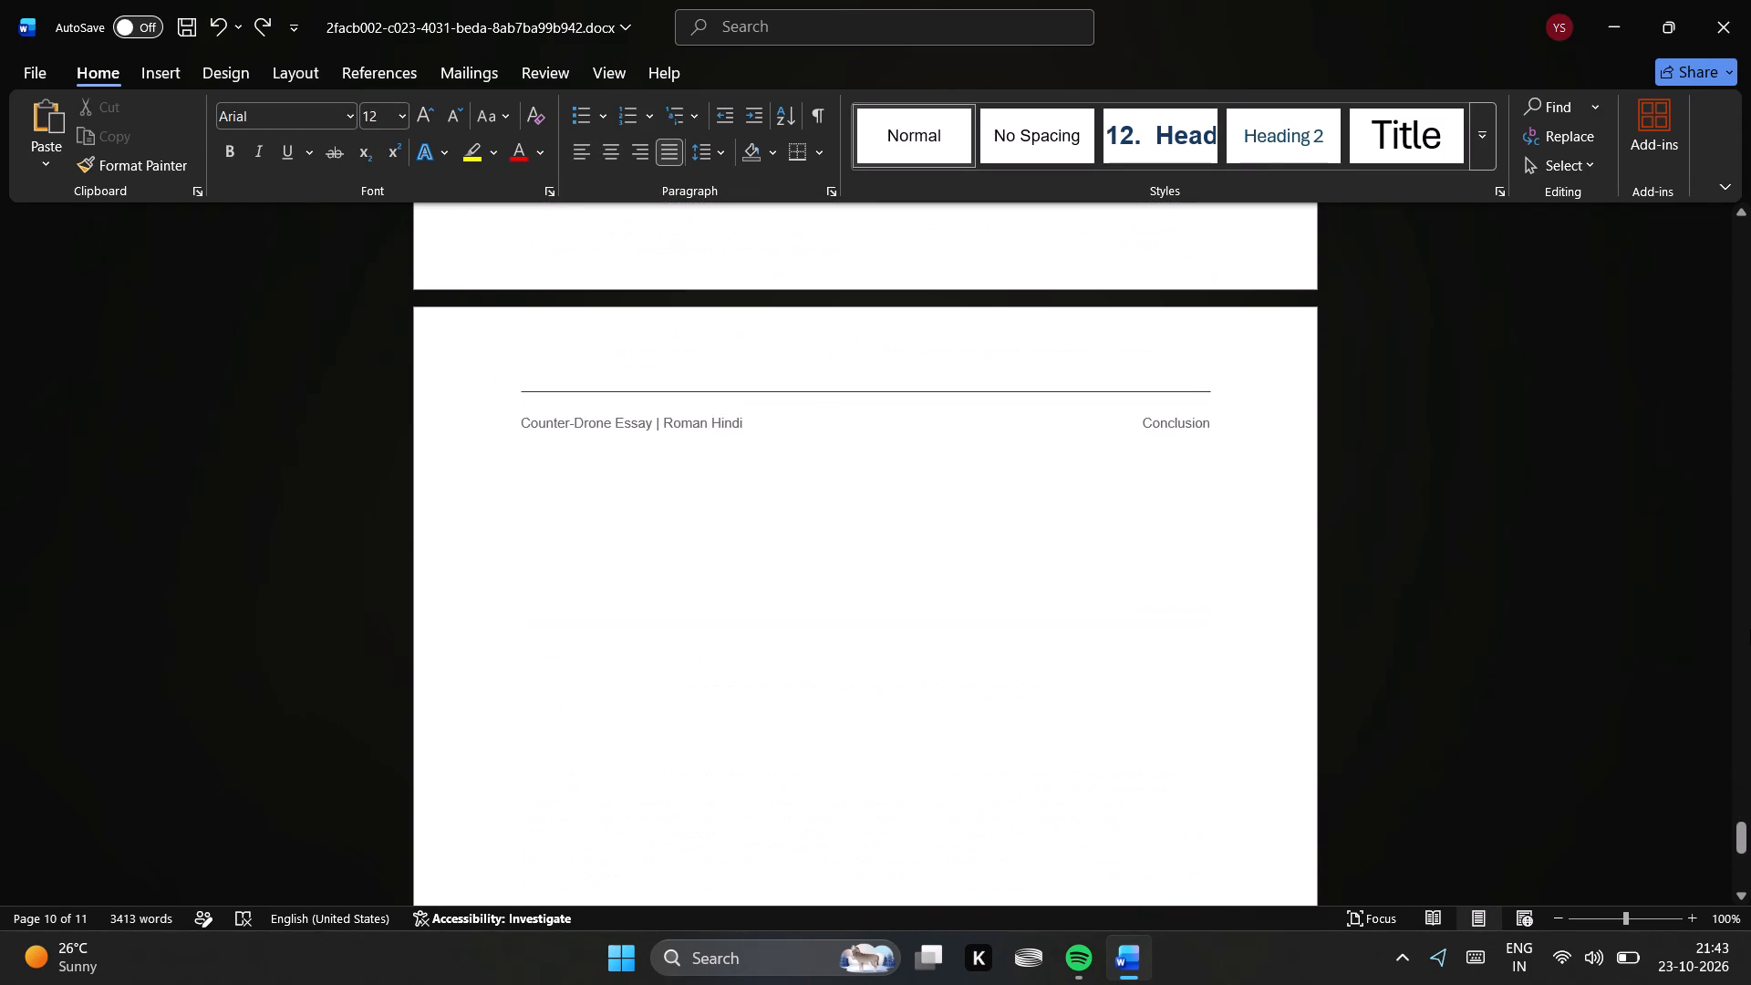
key(Up)
key(Up)
key(Up)
key(Up)
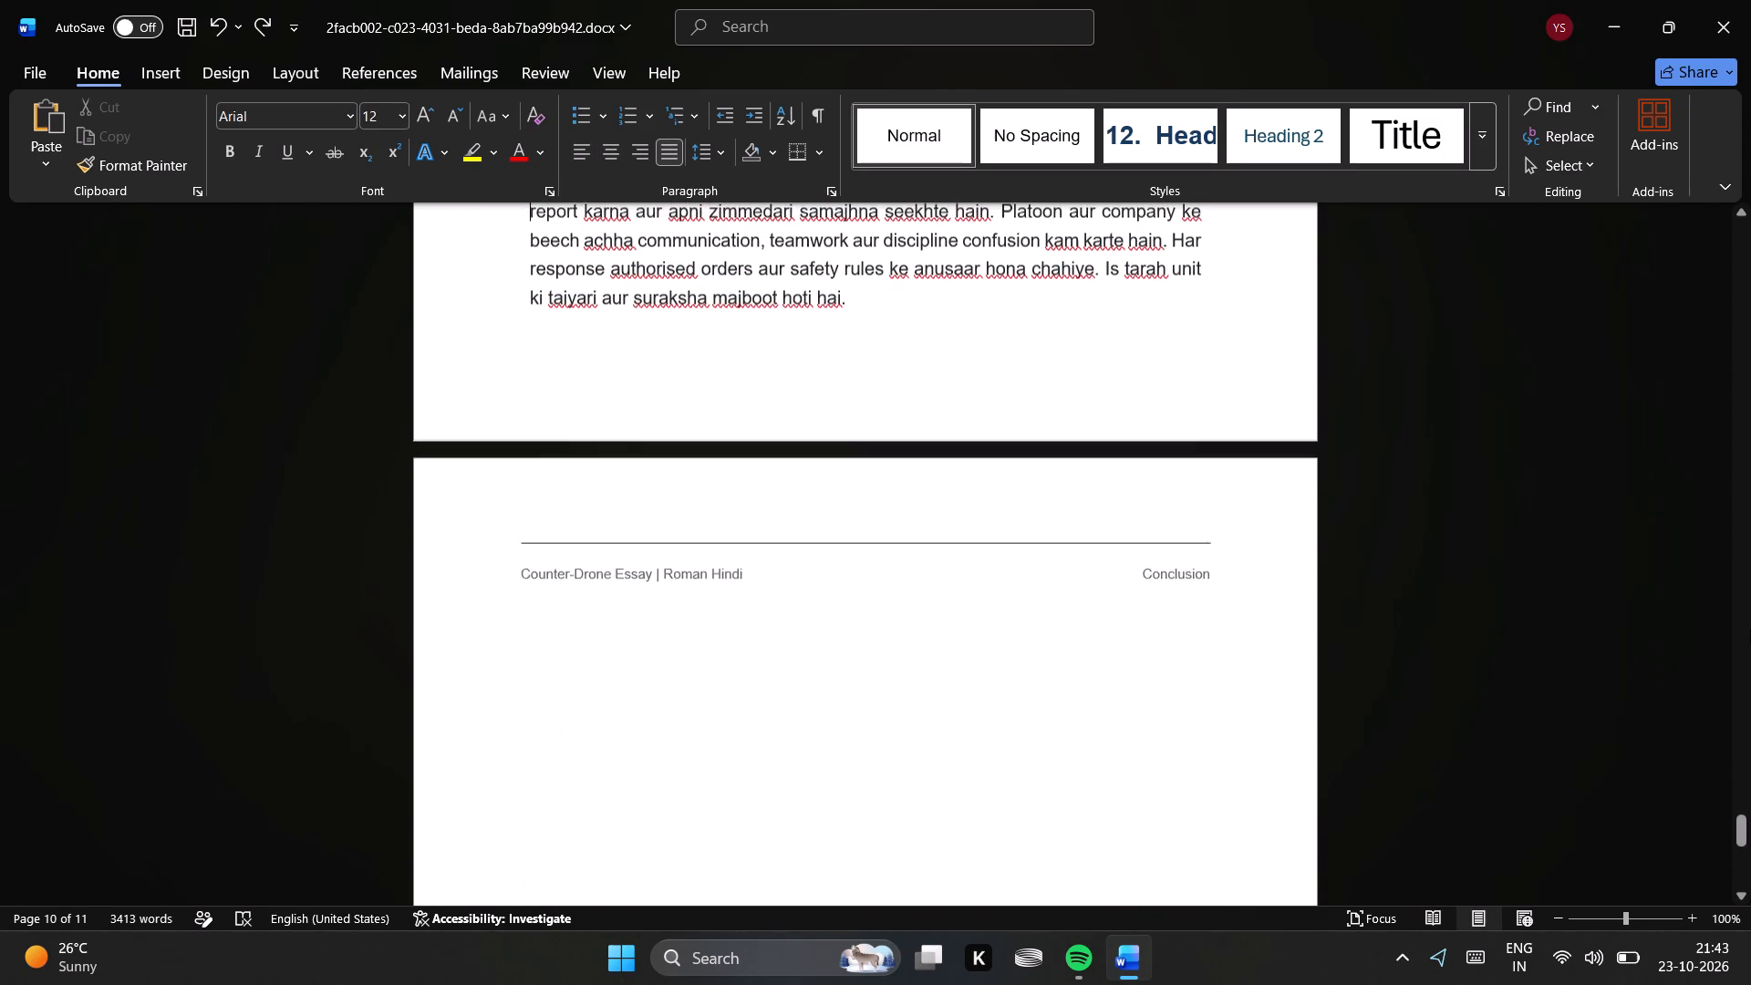
key(Up)
key(Up)
key(Up)
key(Up)
key(Up)
key(Up)
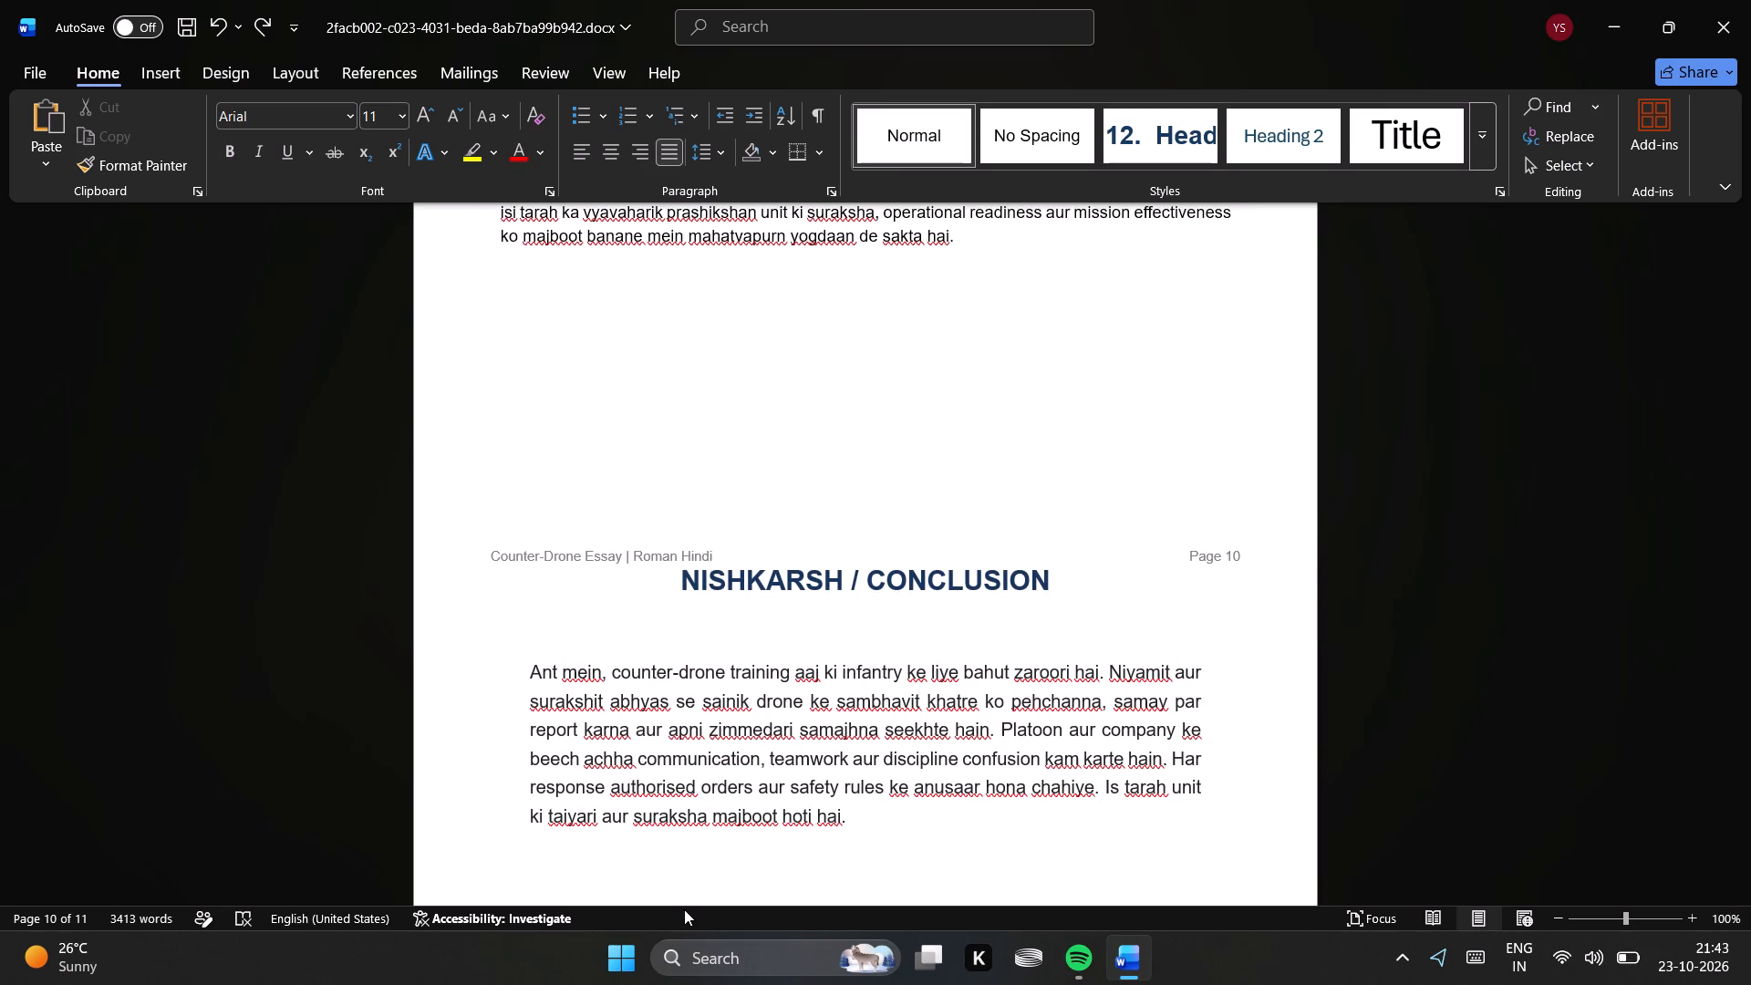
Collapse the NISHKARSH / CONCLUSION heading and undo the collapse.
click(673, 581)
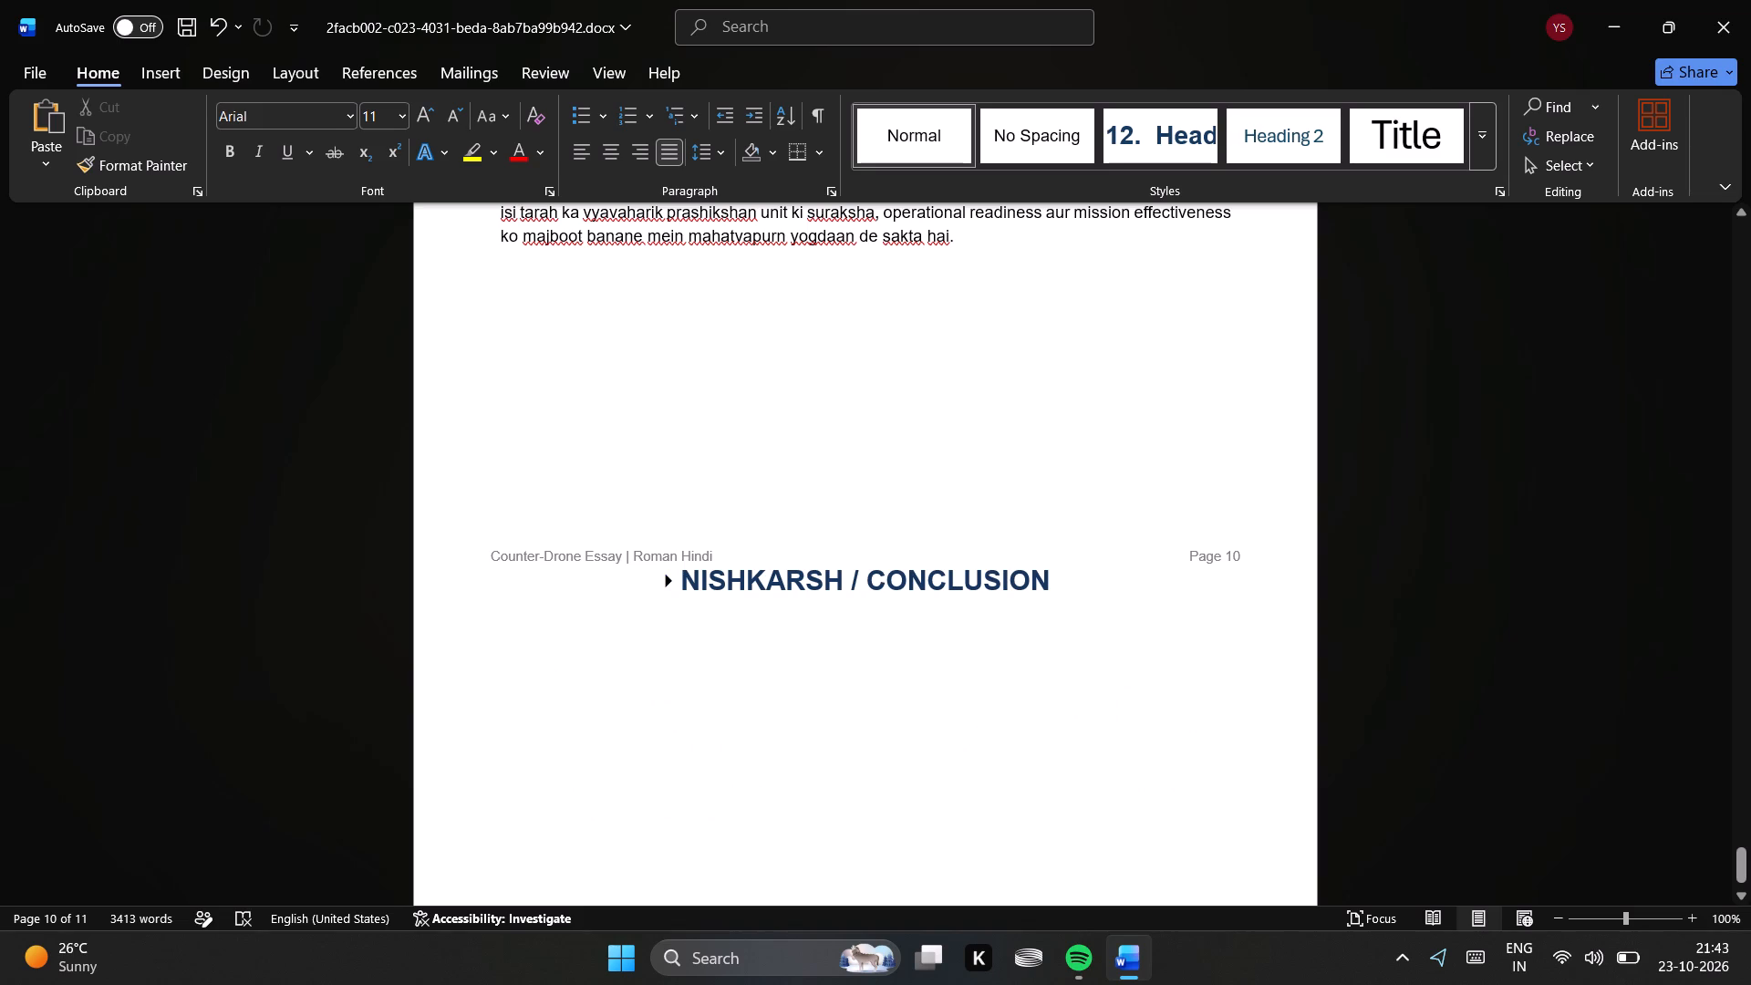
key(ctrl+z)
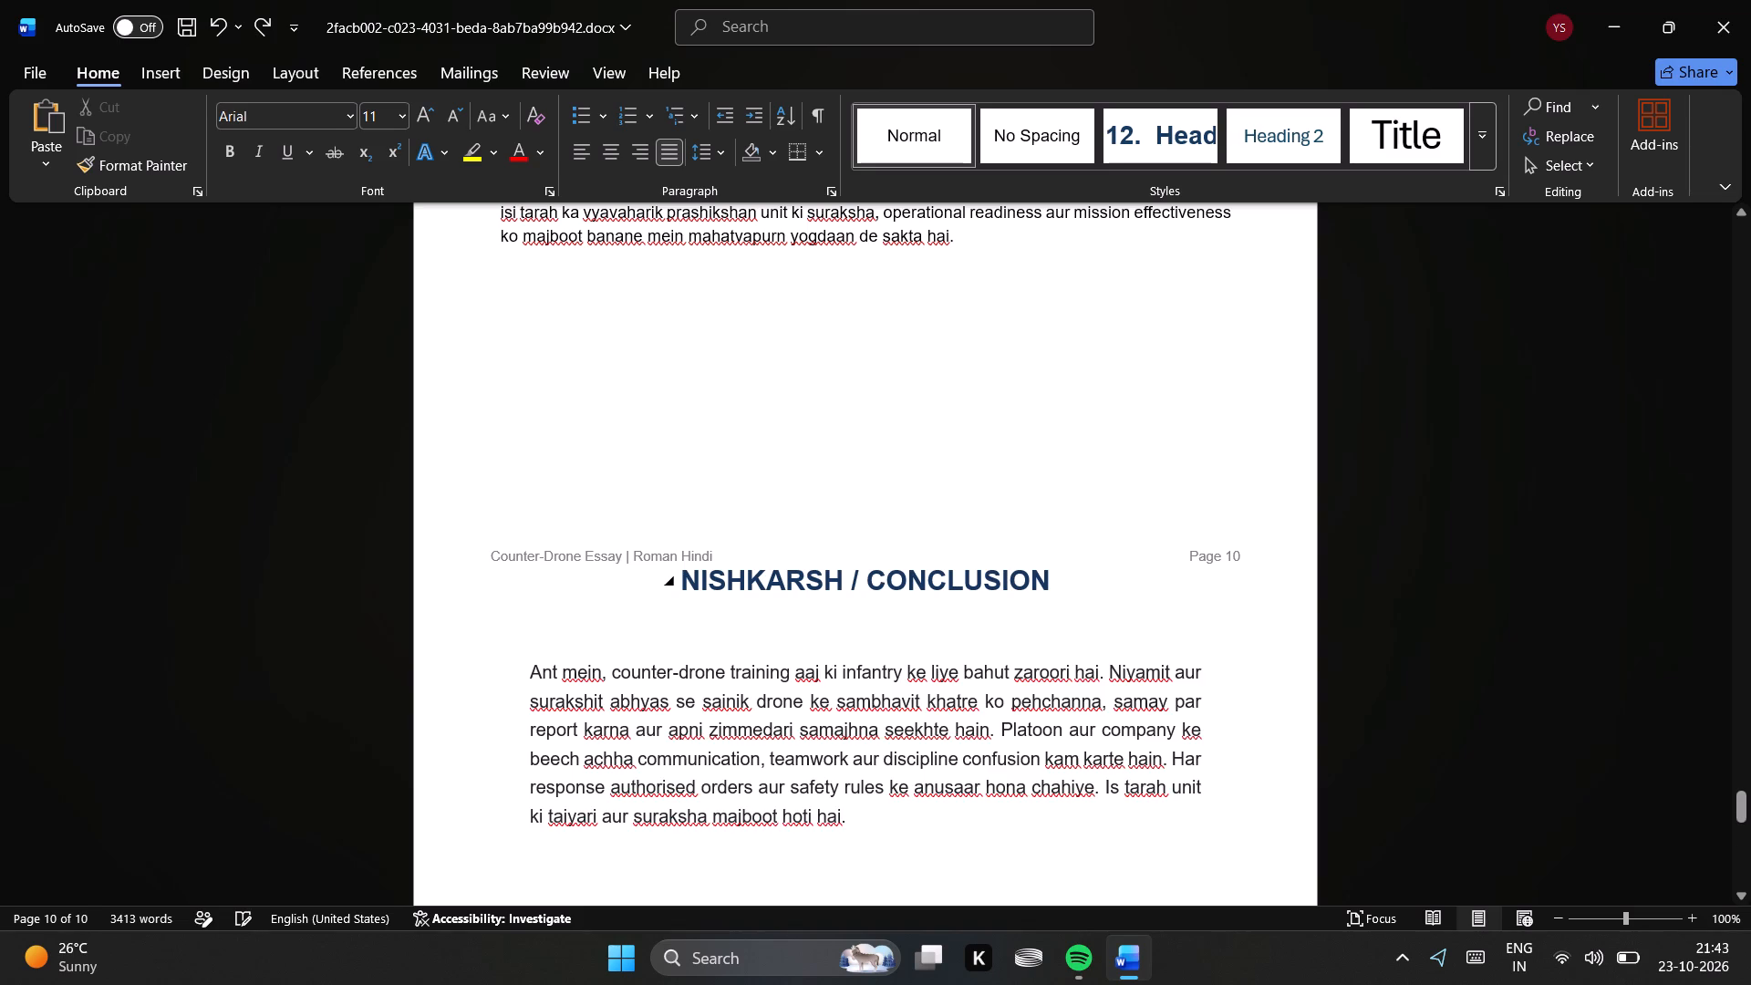
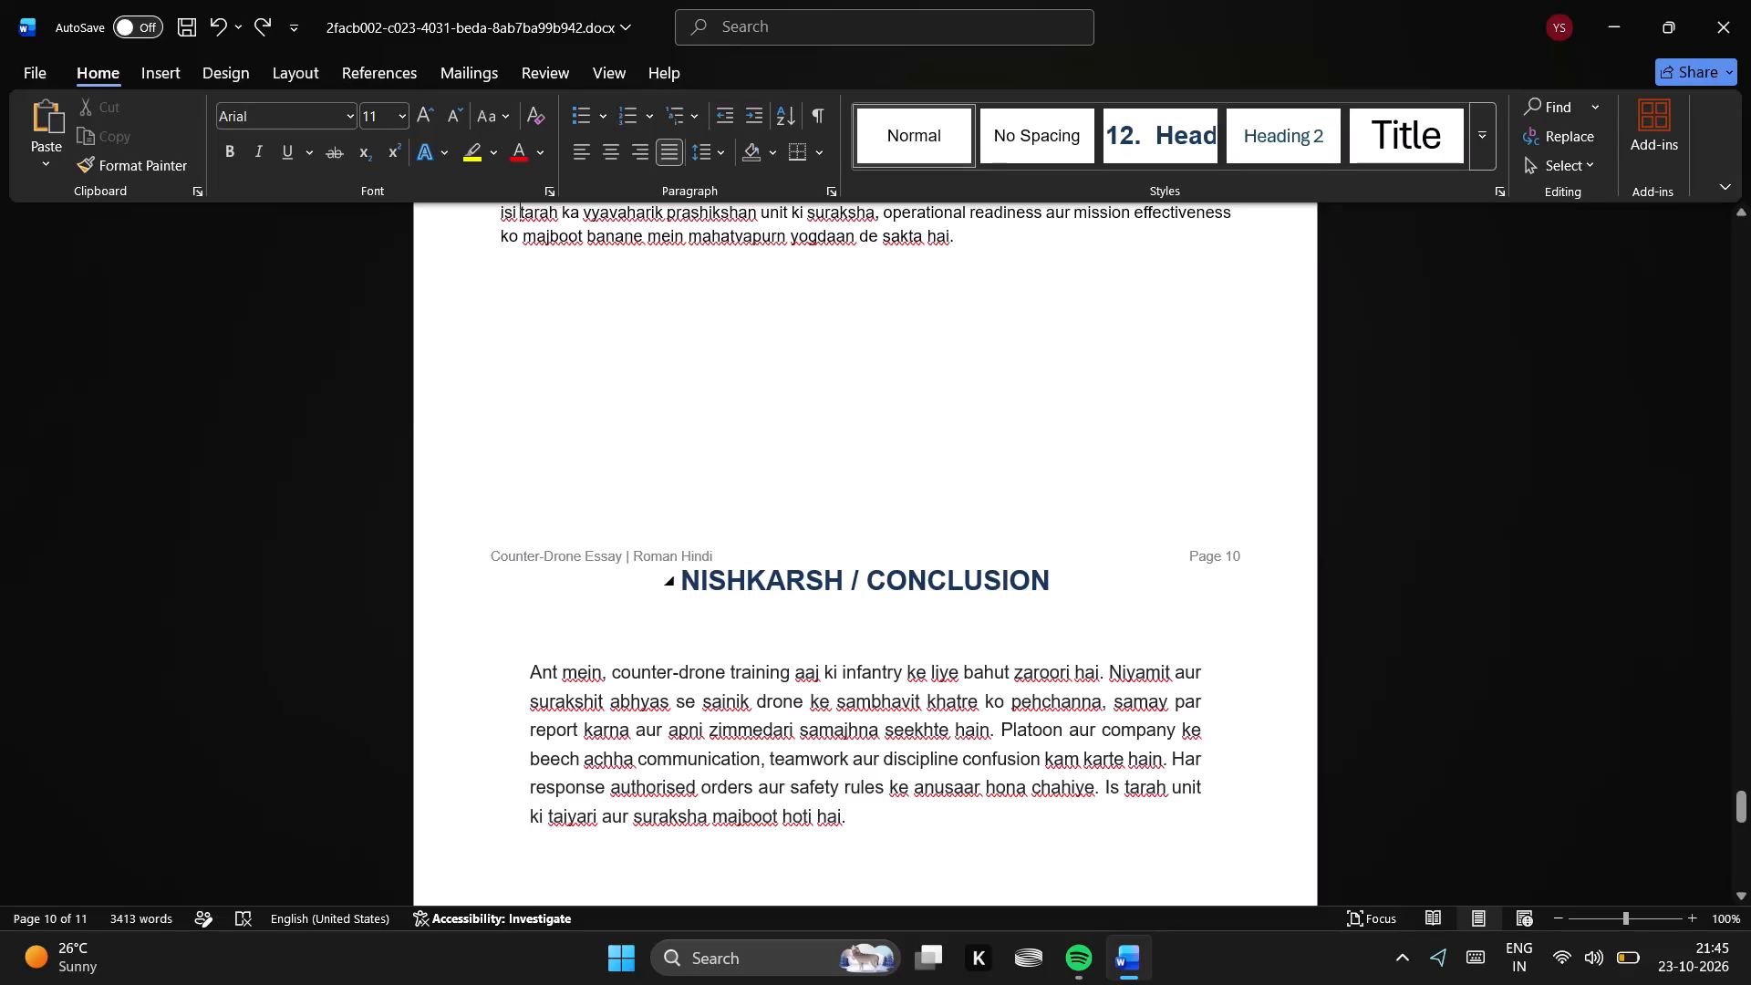
Delete the 'Counter-Drone Essay | Roman Hindi, Page 10' line above NISHKARSH / CONCLUSION, keeping the heading on its own line after the body text.
click(654, 578)
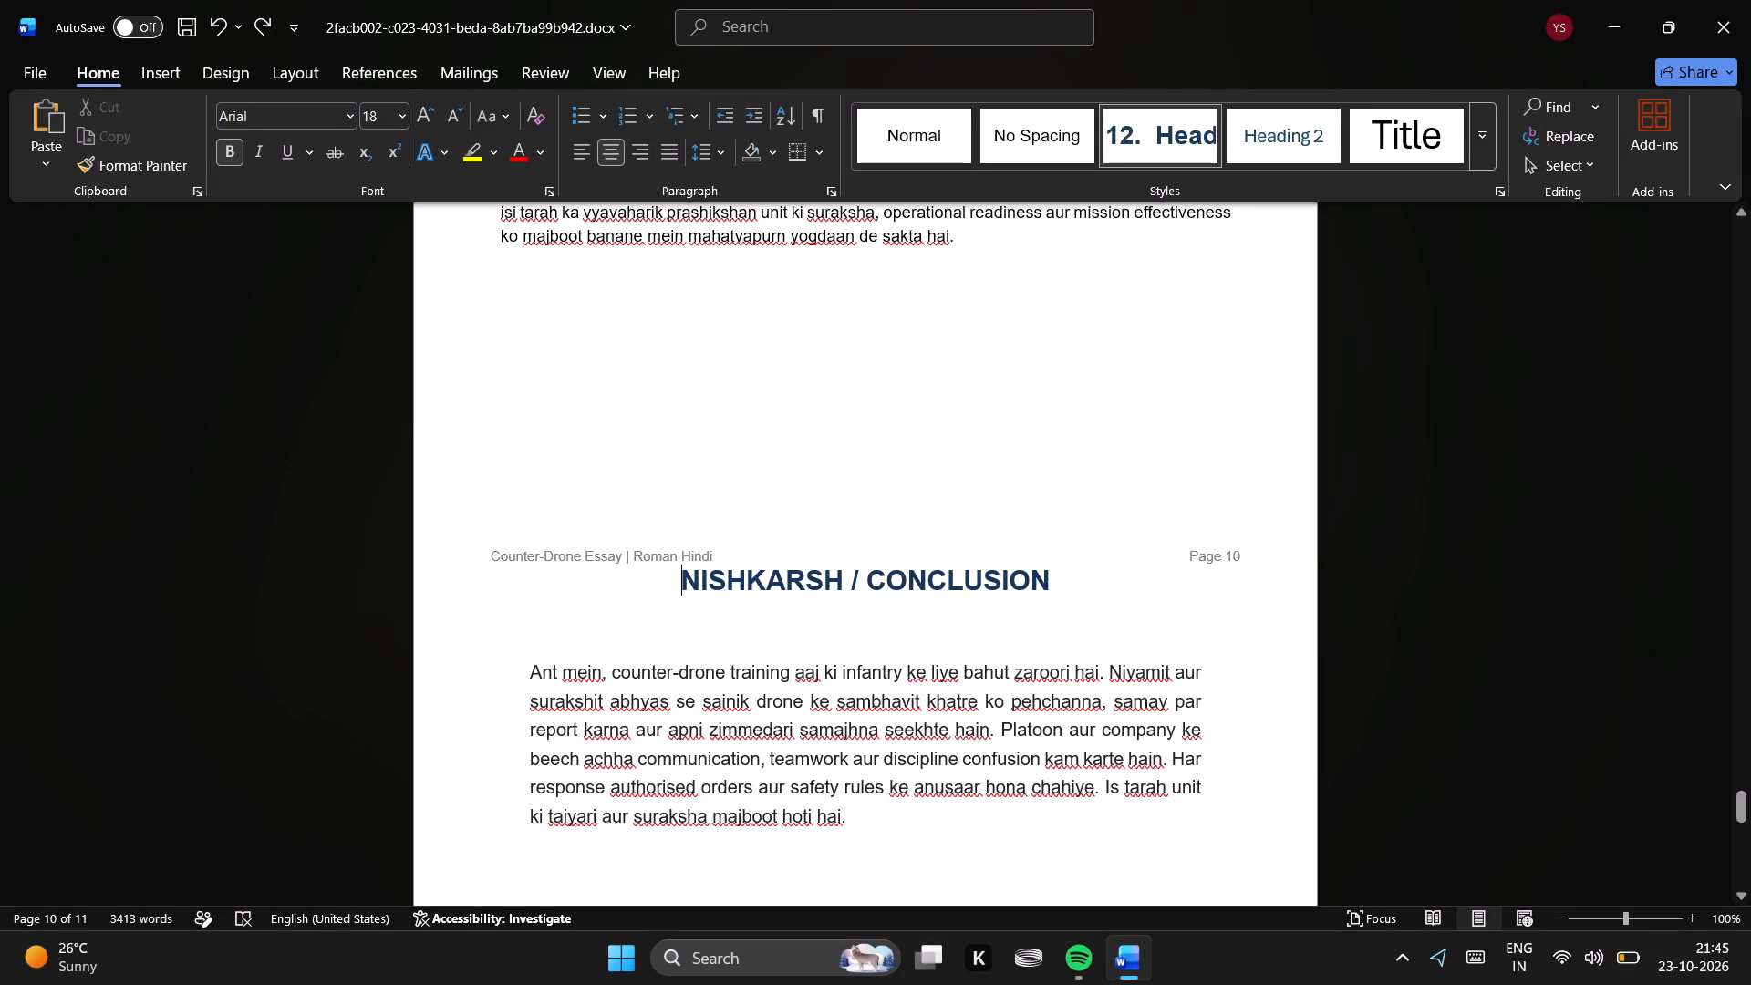
key(BackSpace)
key(BackSpace)
key(BackSpace)
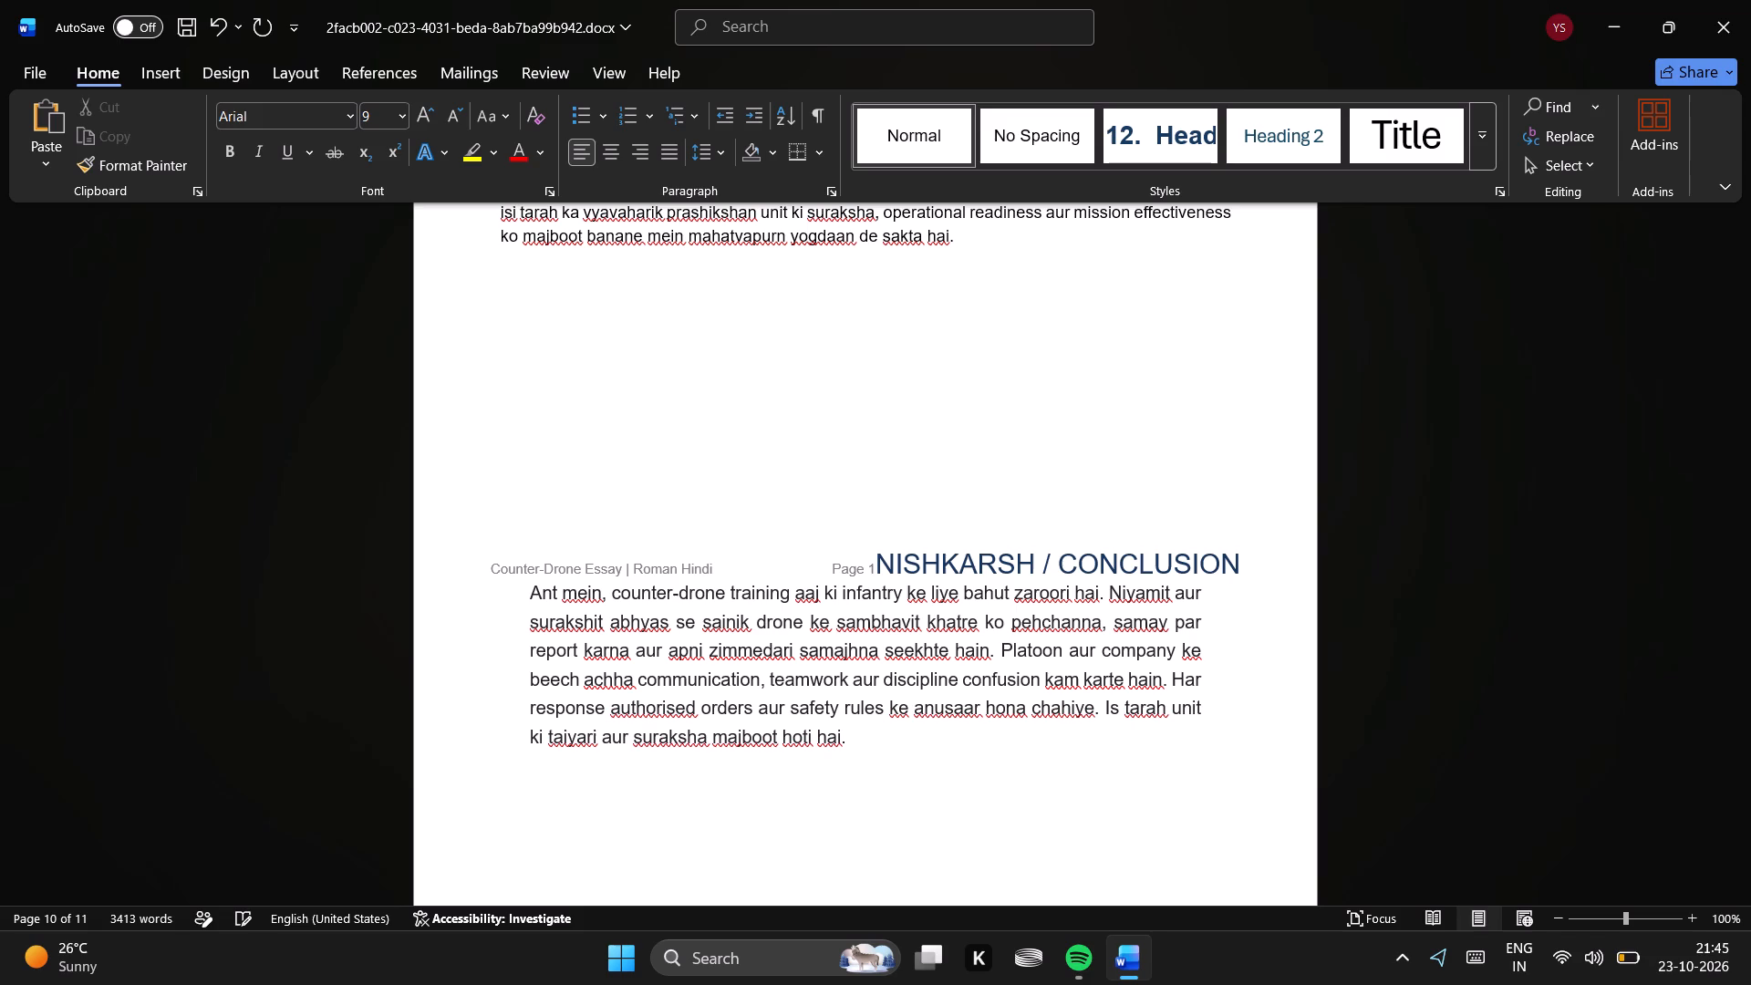
key(BackSpace)
key(BackSpace)
key(BackSpace)
key(BackSpace)
key(BackSpace)
key(BackSpace)
key(BackSpace)
key(BackSpace)
key(BackSpace)
key(BackSpace)
key(BackSpace)
key(BackSpace)
key(BackSpace)
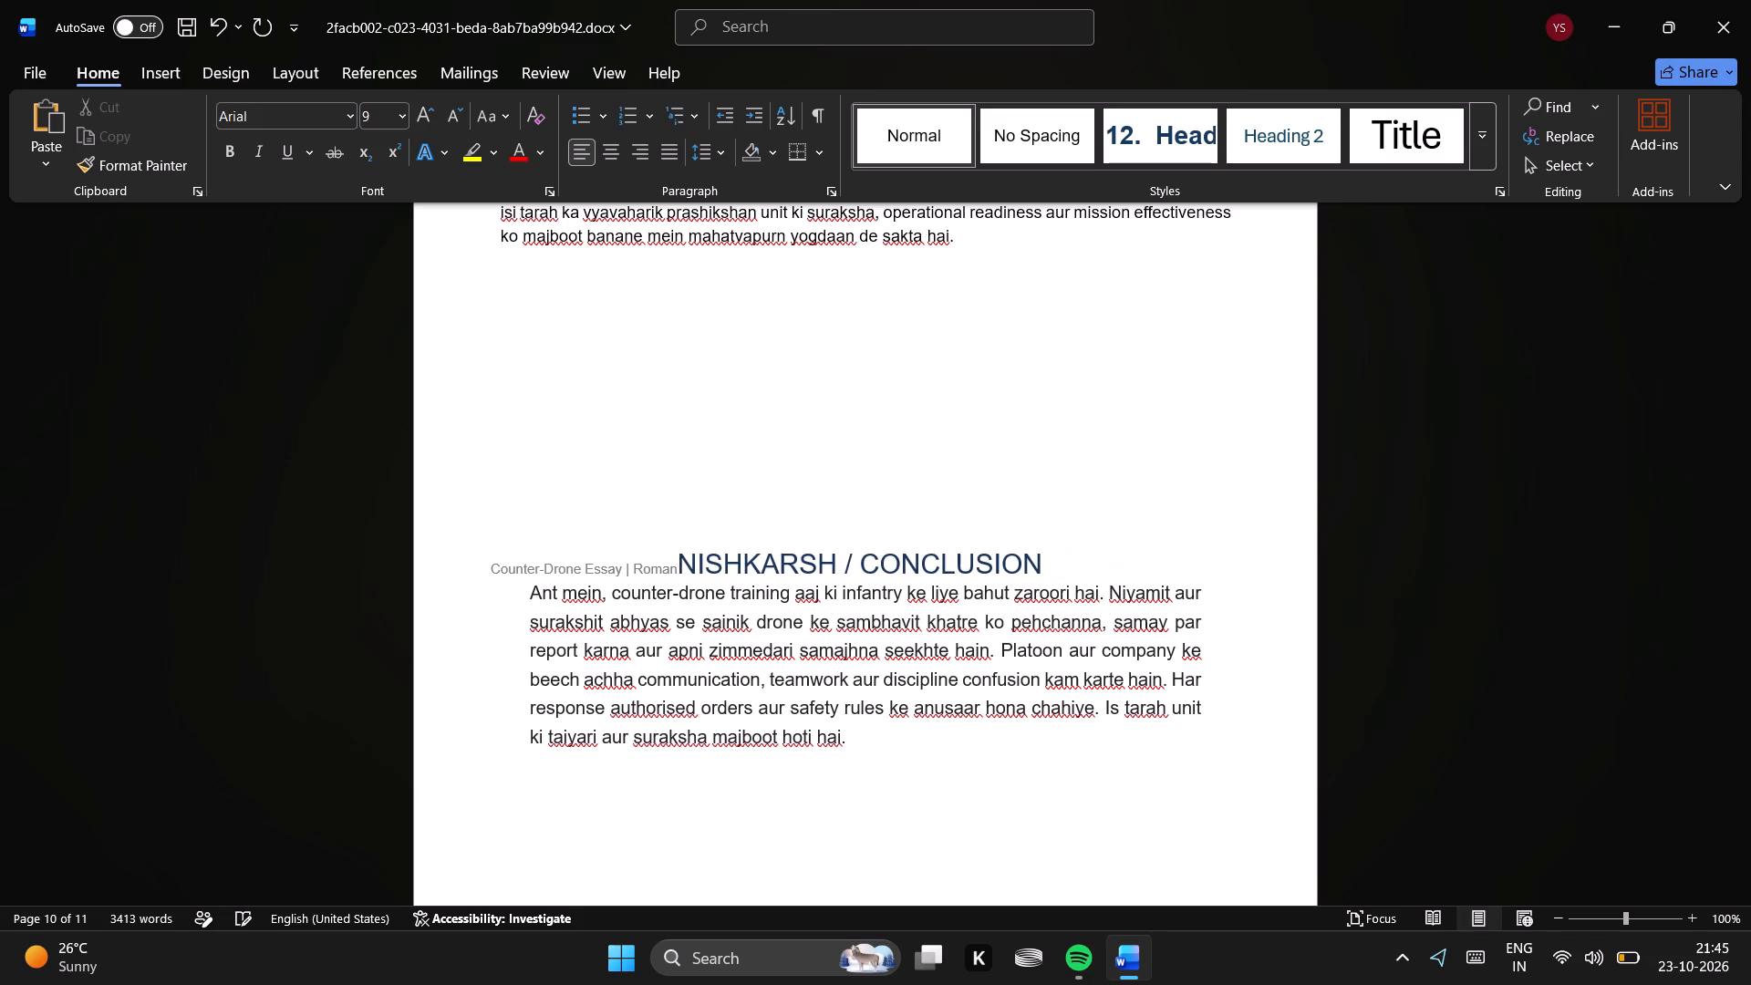
key(BackSpace)
key(BackSpace)
key(BackSpace)
key(BackSpace)
key(BackSpace)
key(BackSpace)
key(BackSpace)
key(BackSpace)
key(BackSpace)
key(BackSpace)
key(BackSpace)
key(BackSpace)
key(BackSpace)
key(BackSpace)
key(BackSpace)
key(BackSpace)
key(BackSpace)
key(BackSpace)
key(BackSpace)
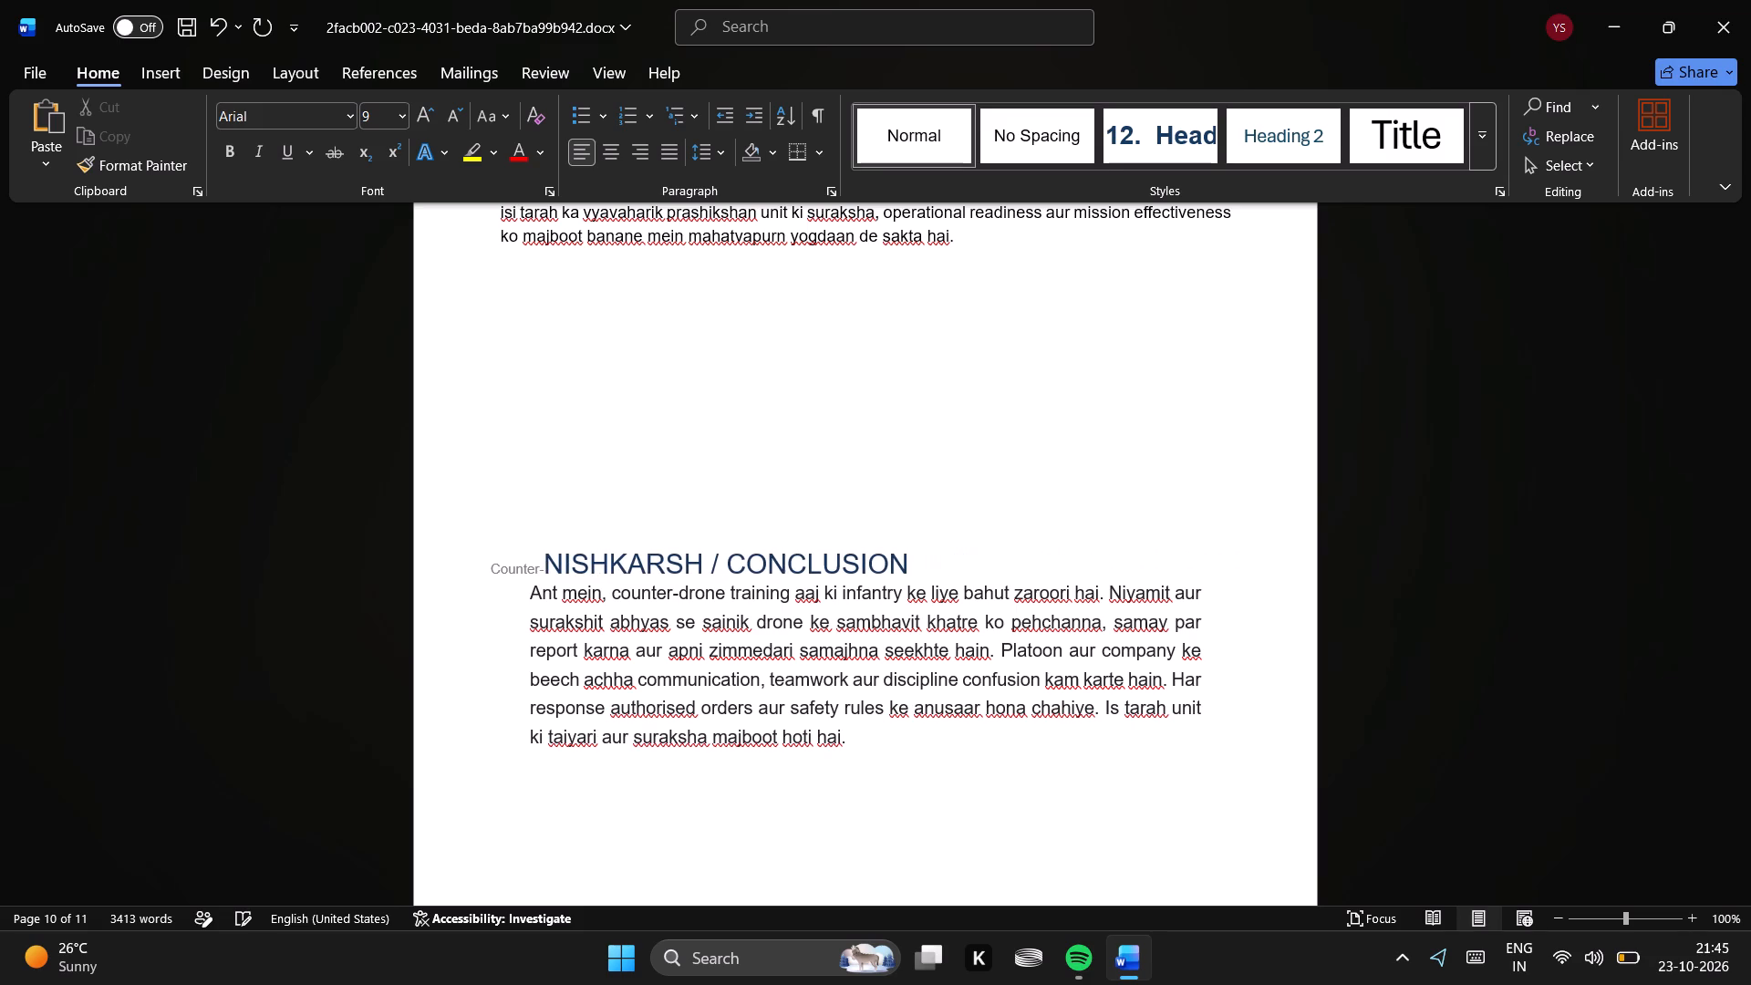
key(BackSpace)
key(BackSpace)
key(BackSpace)
key(BackSpace)
key(BackSpace)
key(BackSpace)
key(BackSpace)
key(BackSpace)
key(BackSpace)
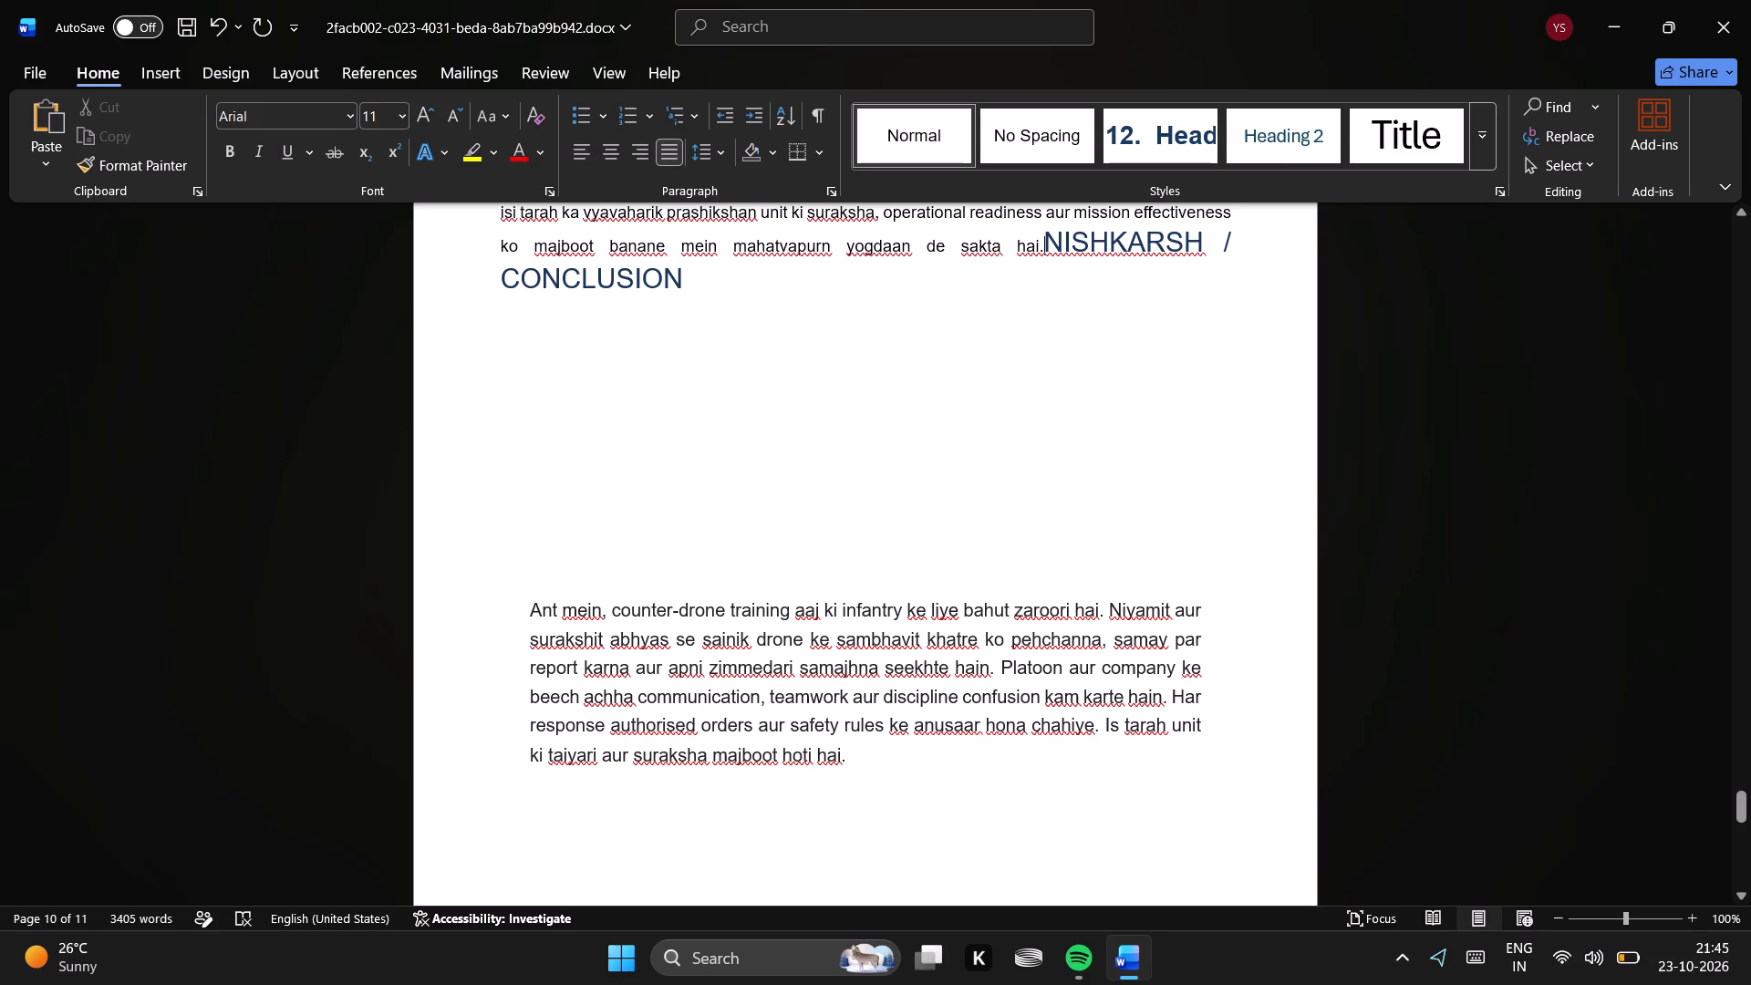
key(Return)
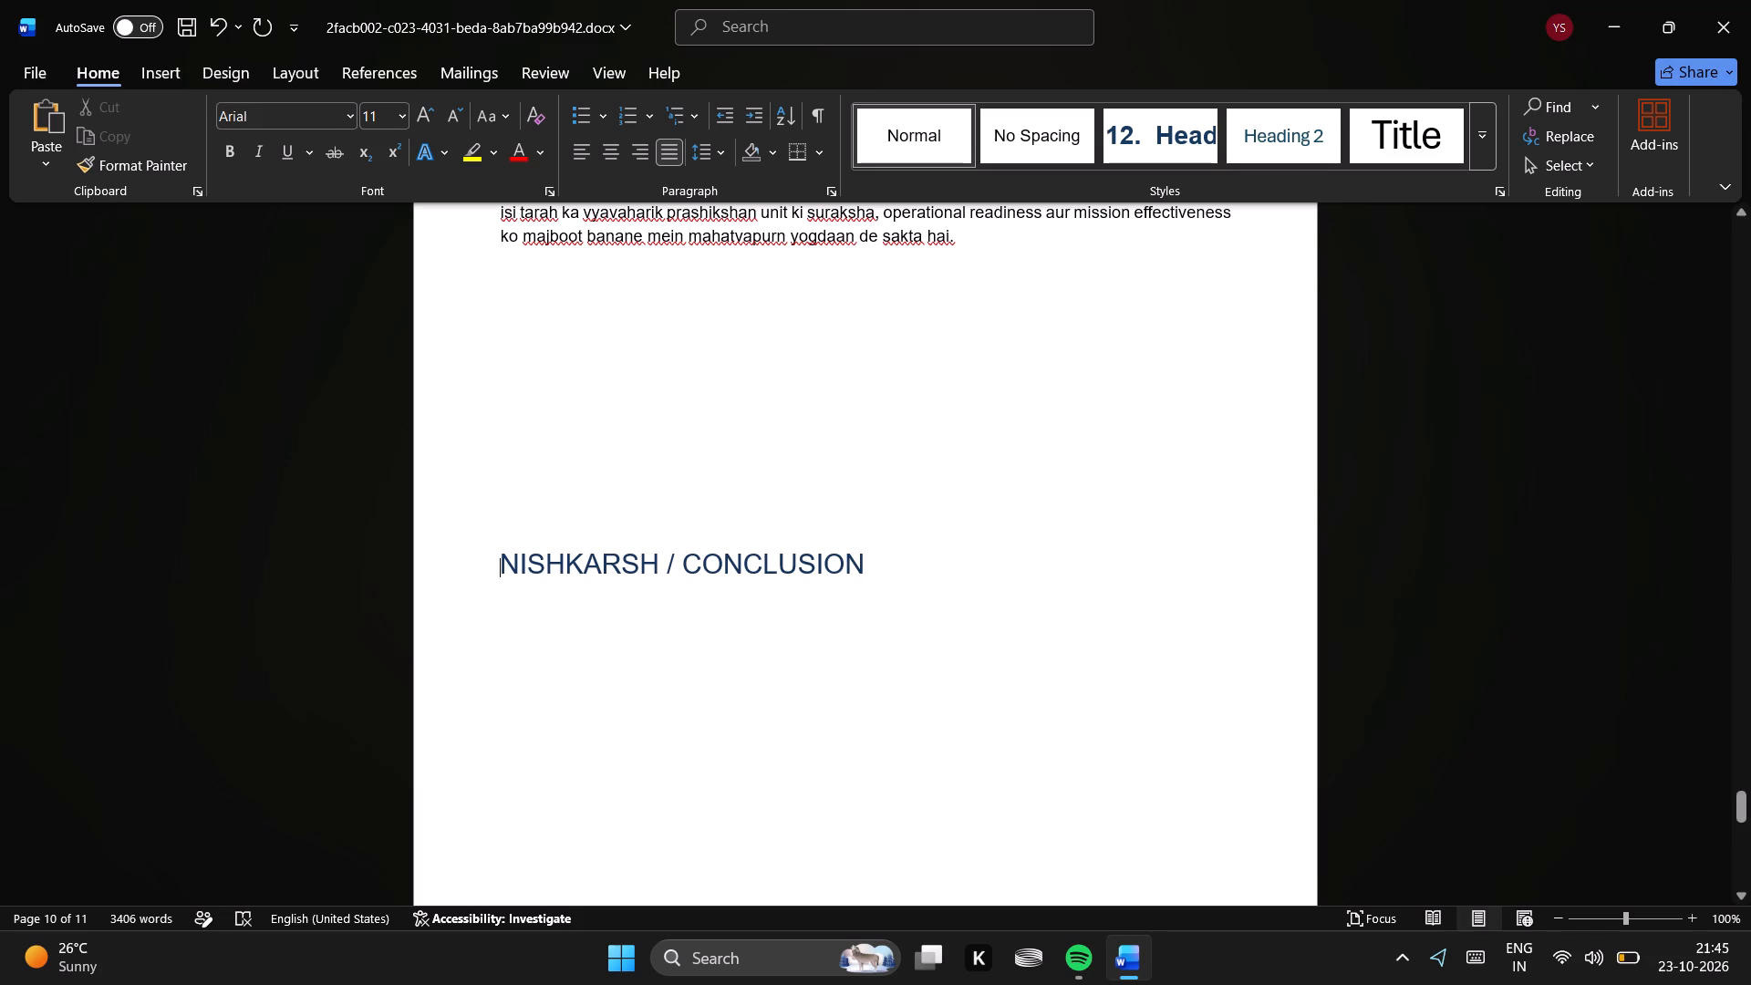
Remove the conclusion paragraph's indent and join it directly to the end of the NISHKARSH / CONCLUSION heading.
click(790, 762)
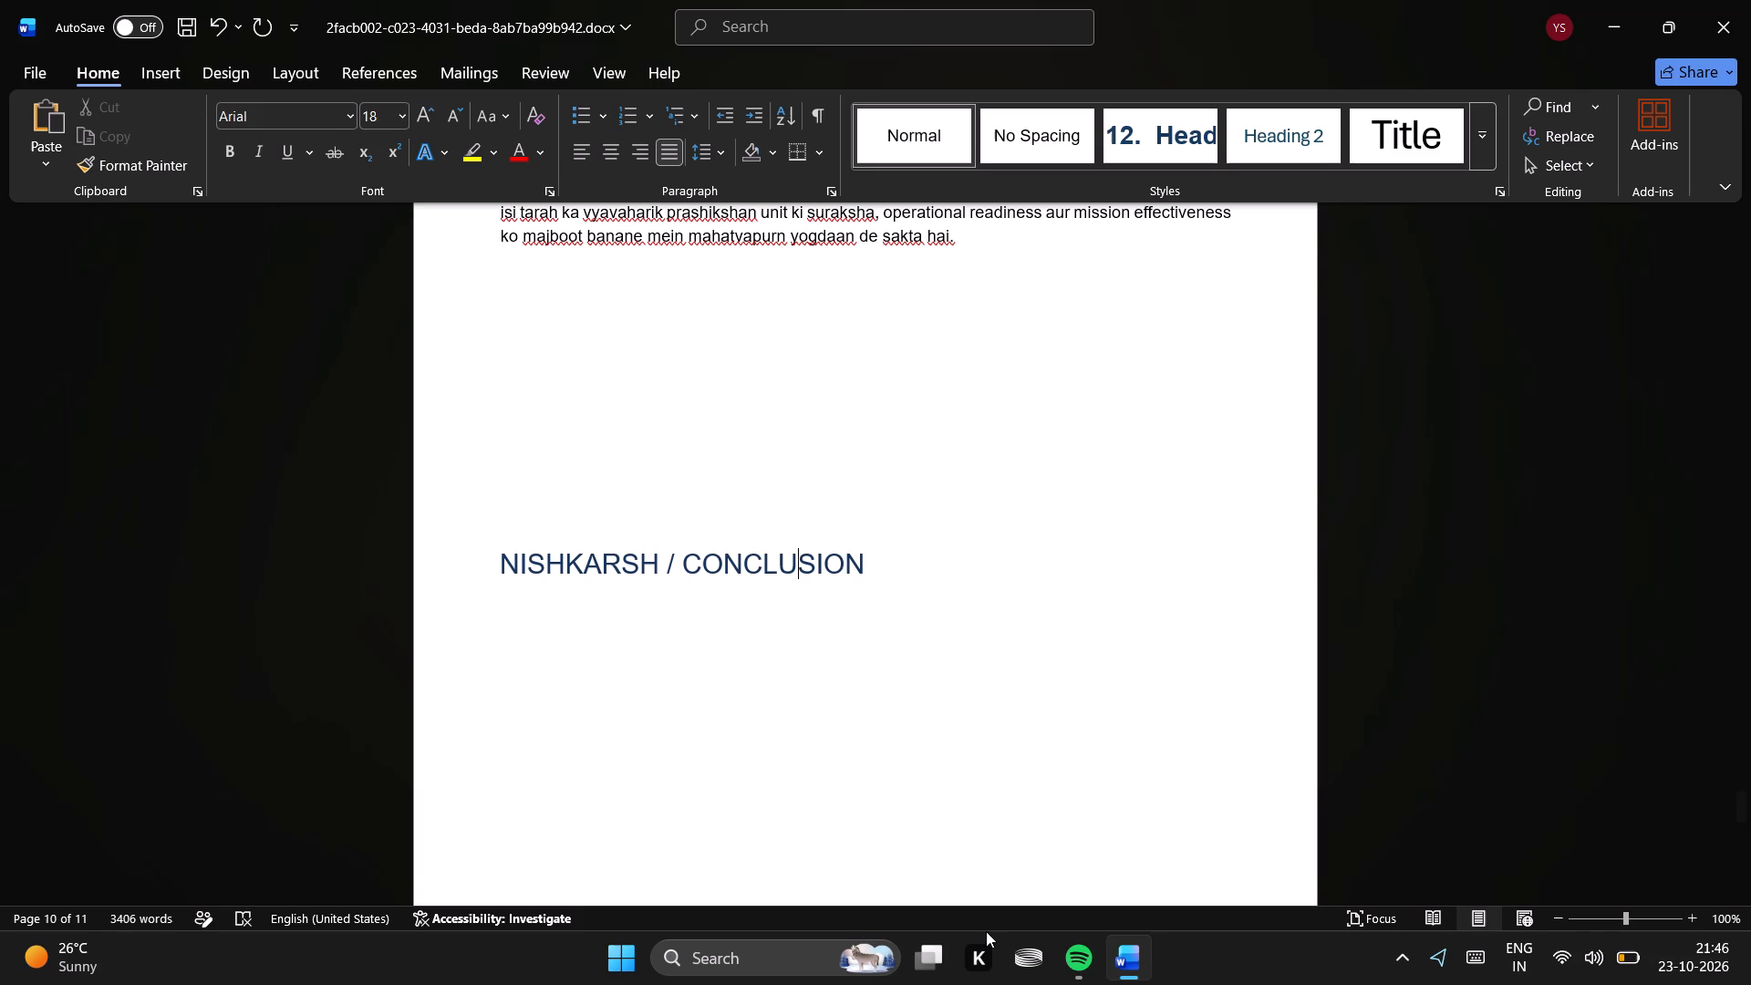
key(Down)
key(Down)
key(Down)
key(Down)
key(Down)
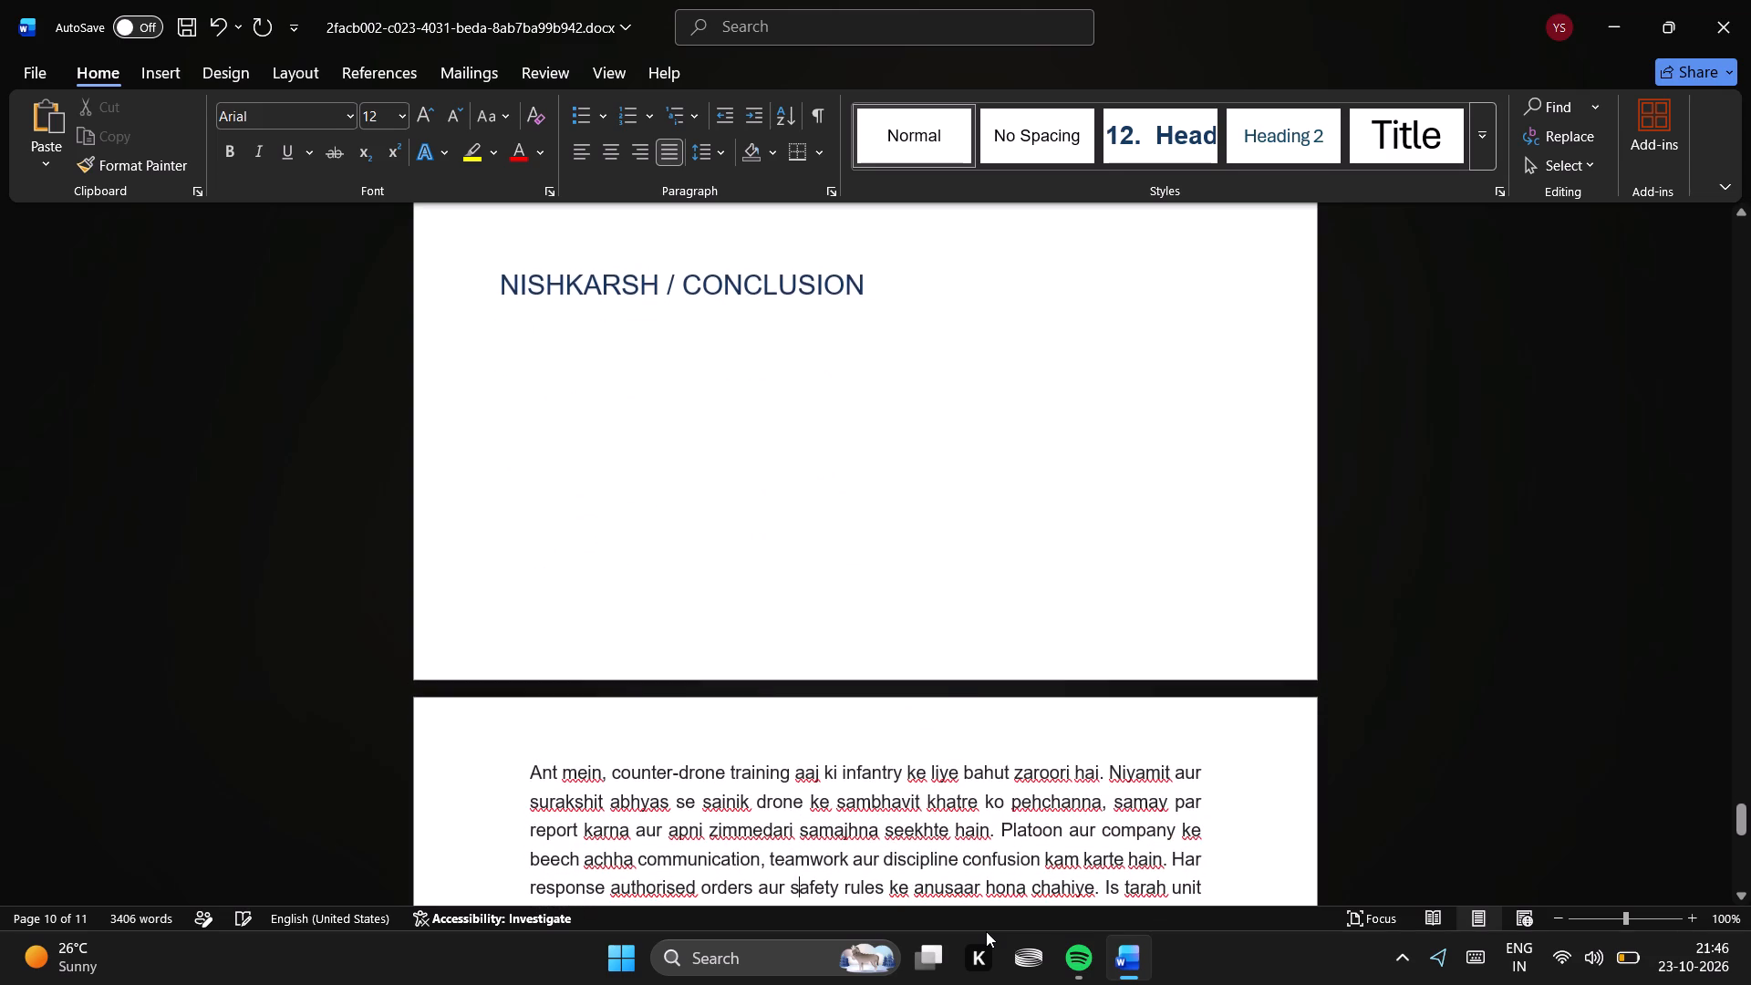
click(530, 772)
key(BackSpace)
key(BackSpace)
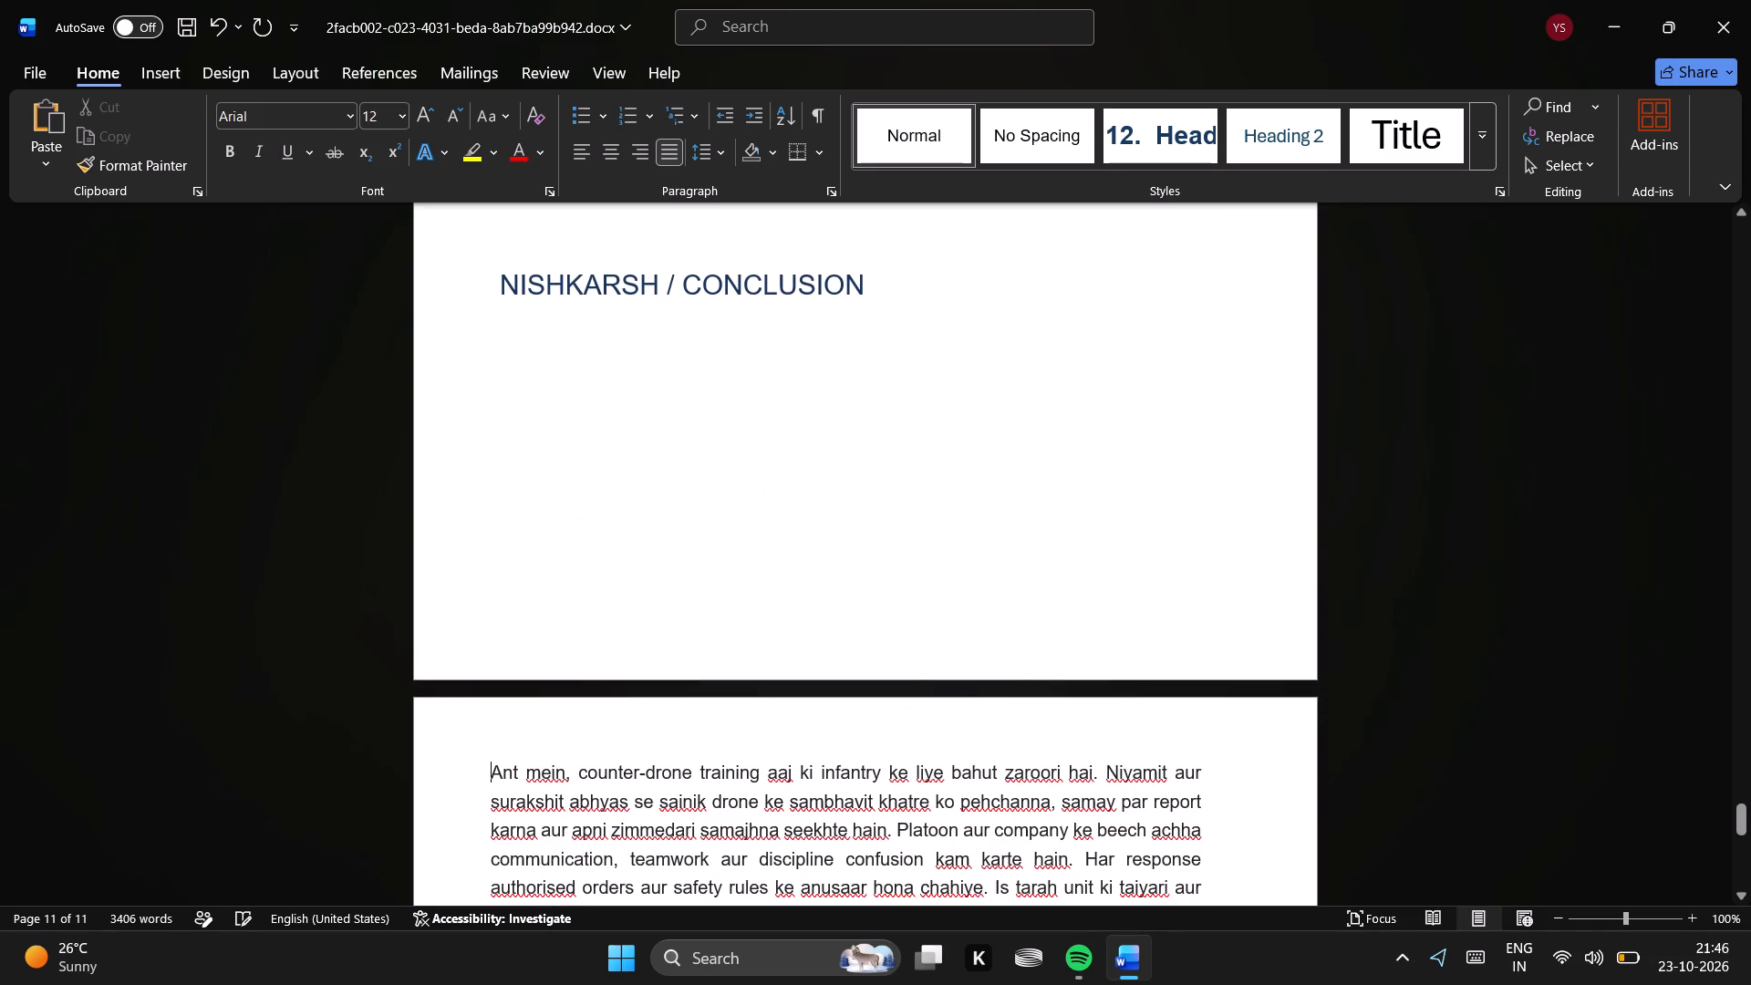
key(BackSpace)
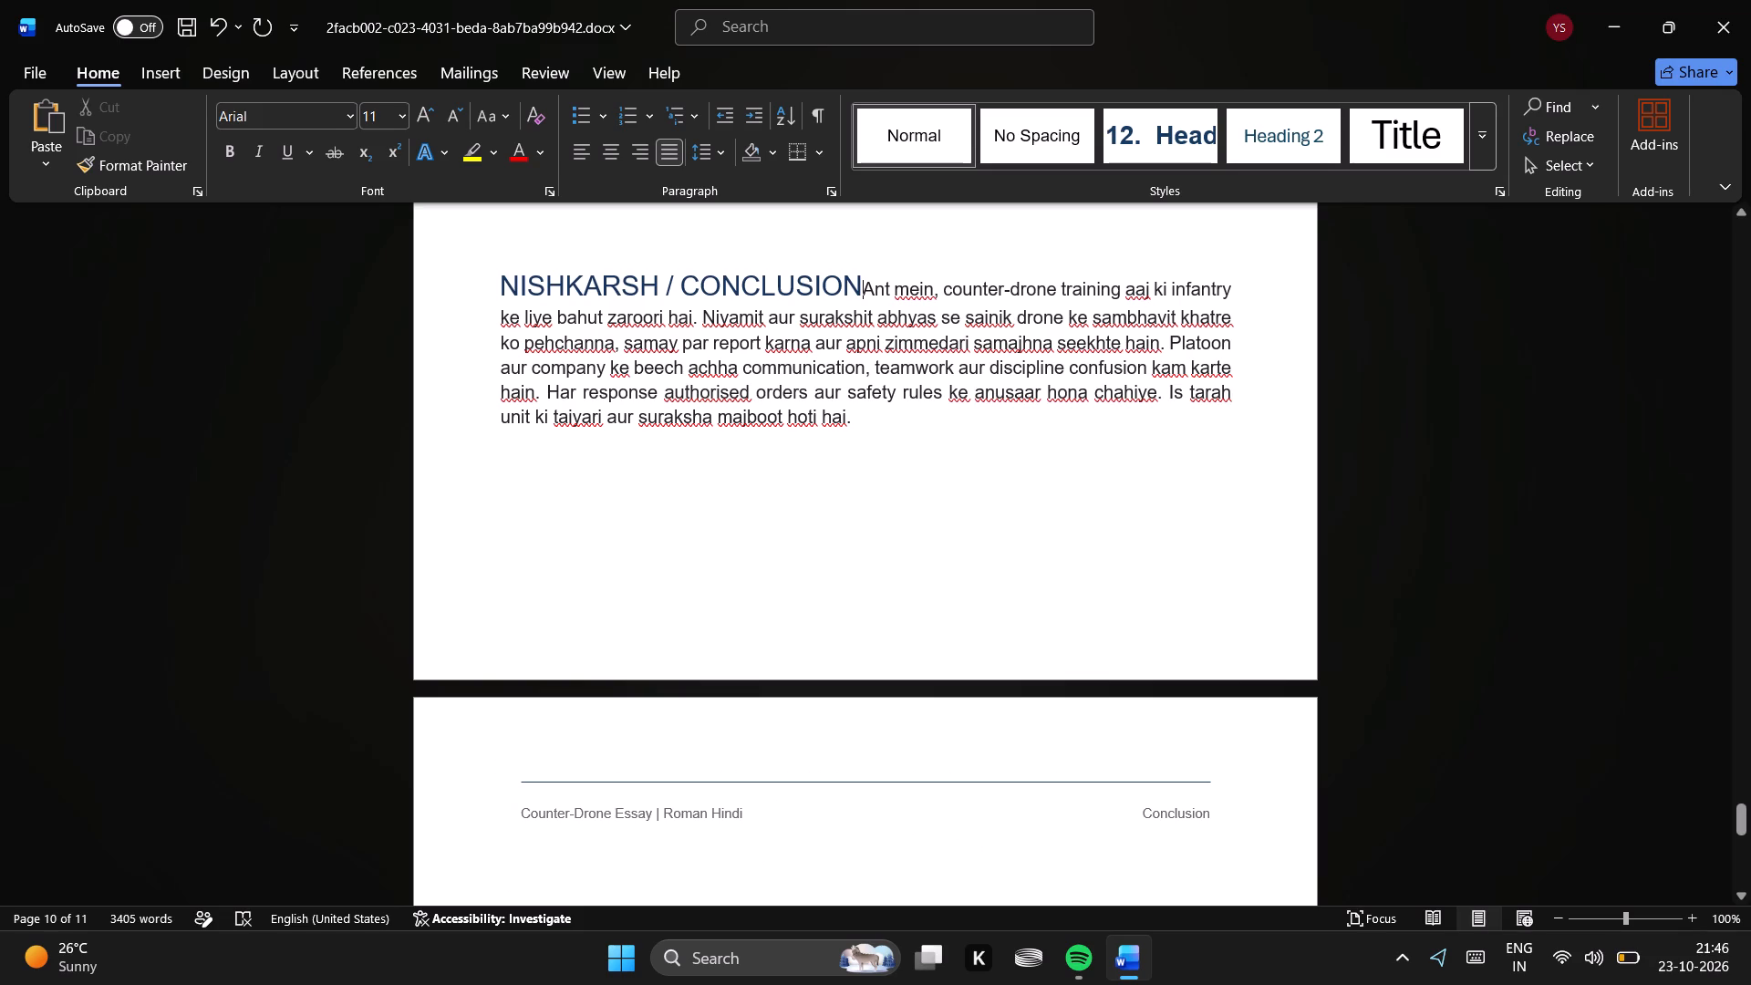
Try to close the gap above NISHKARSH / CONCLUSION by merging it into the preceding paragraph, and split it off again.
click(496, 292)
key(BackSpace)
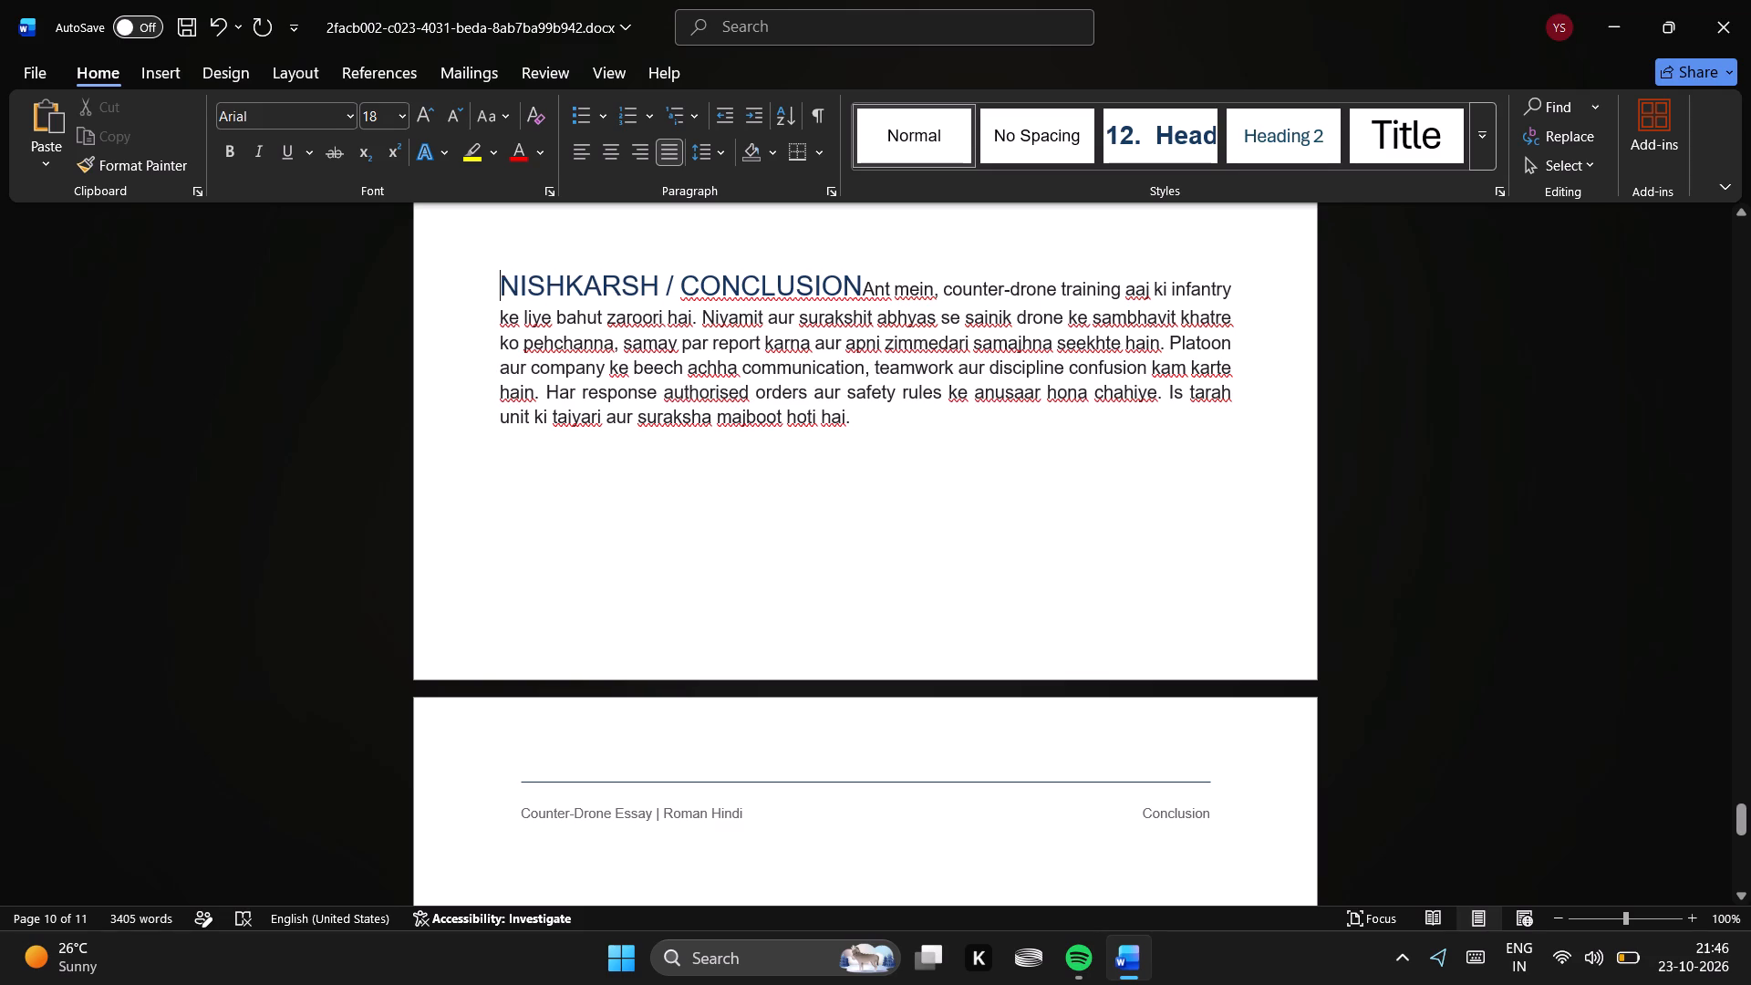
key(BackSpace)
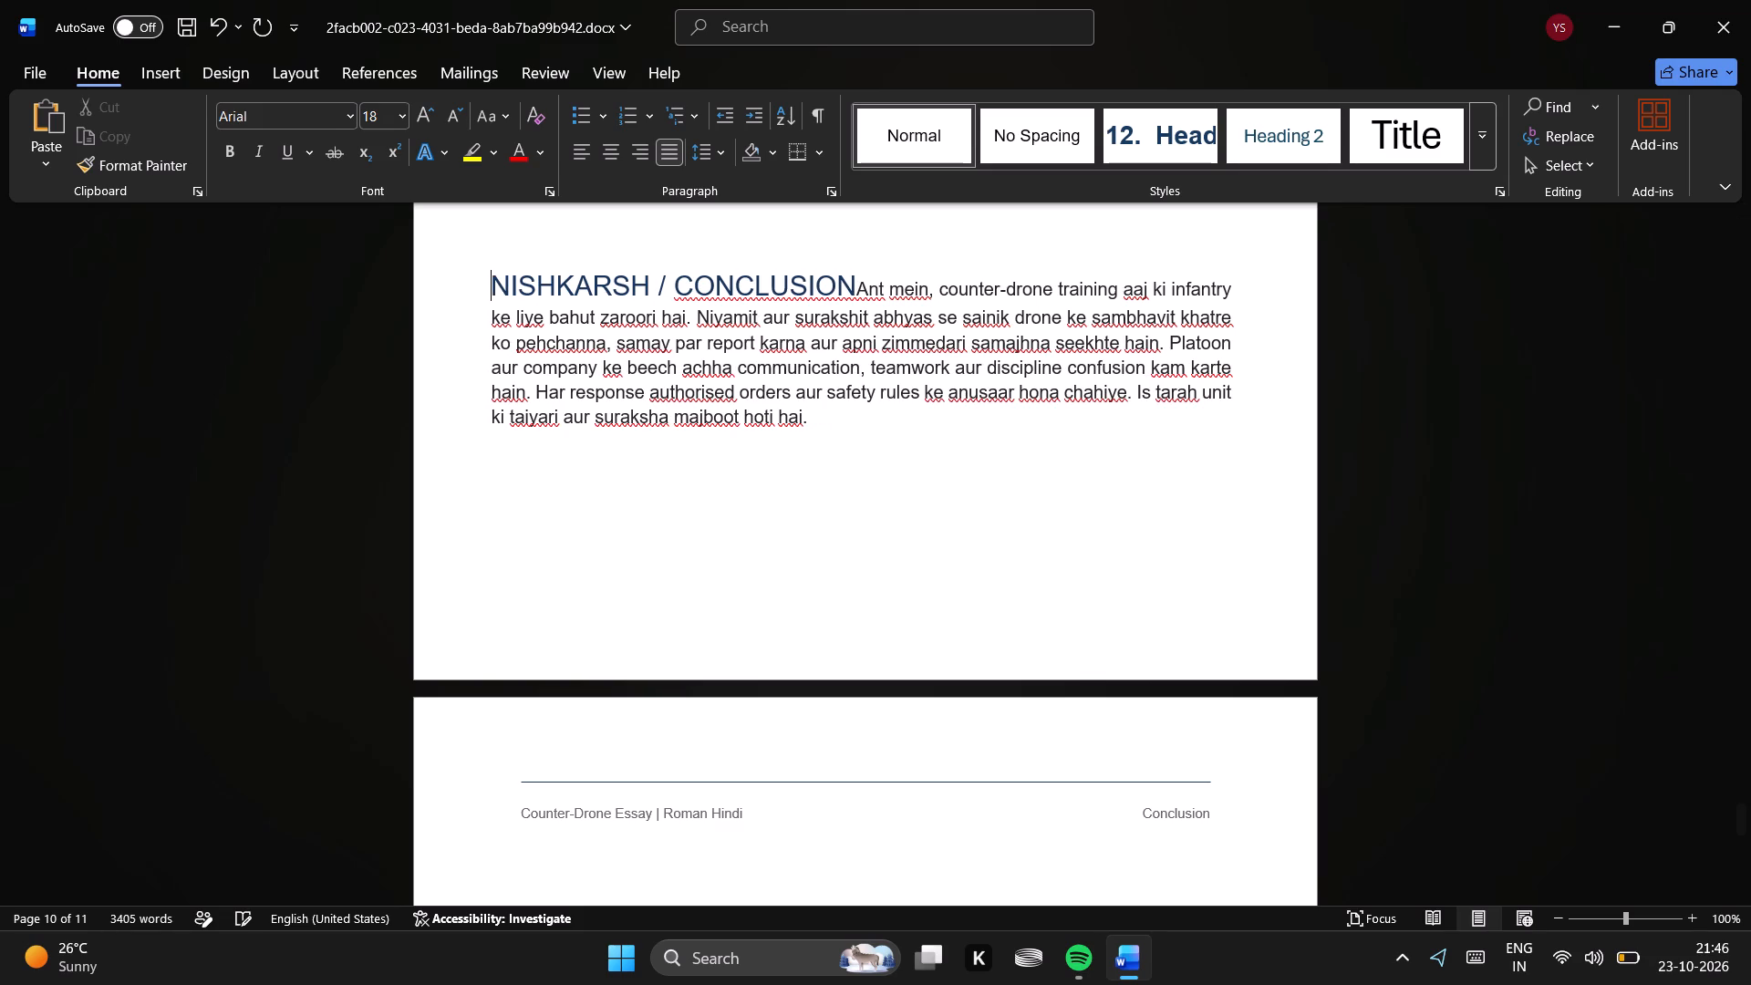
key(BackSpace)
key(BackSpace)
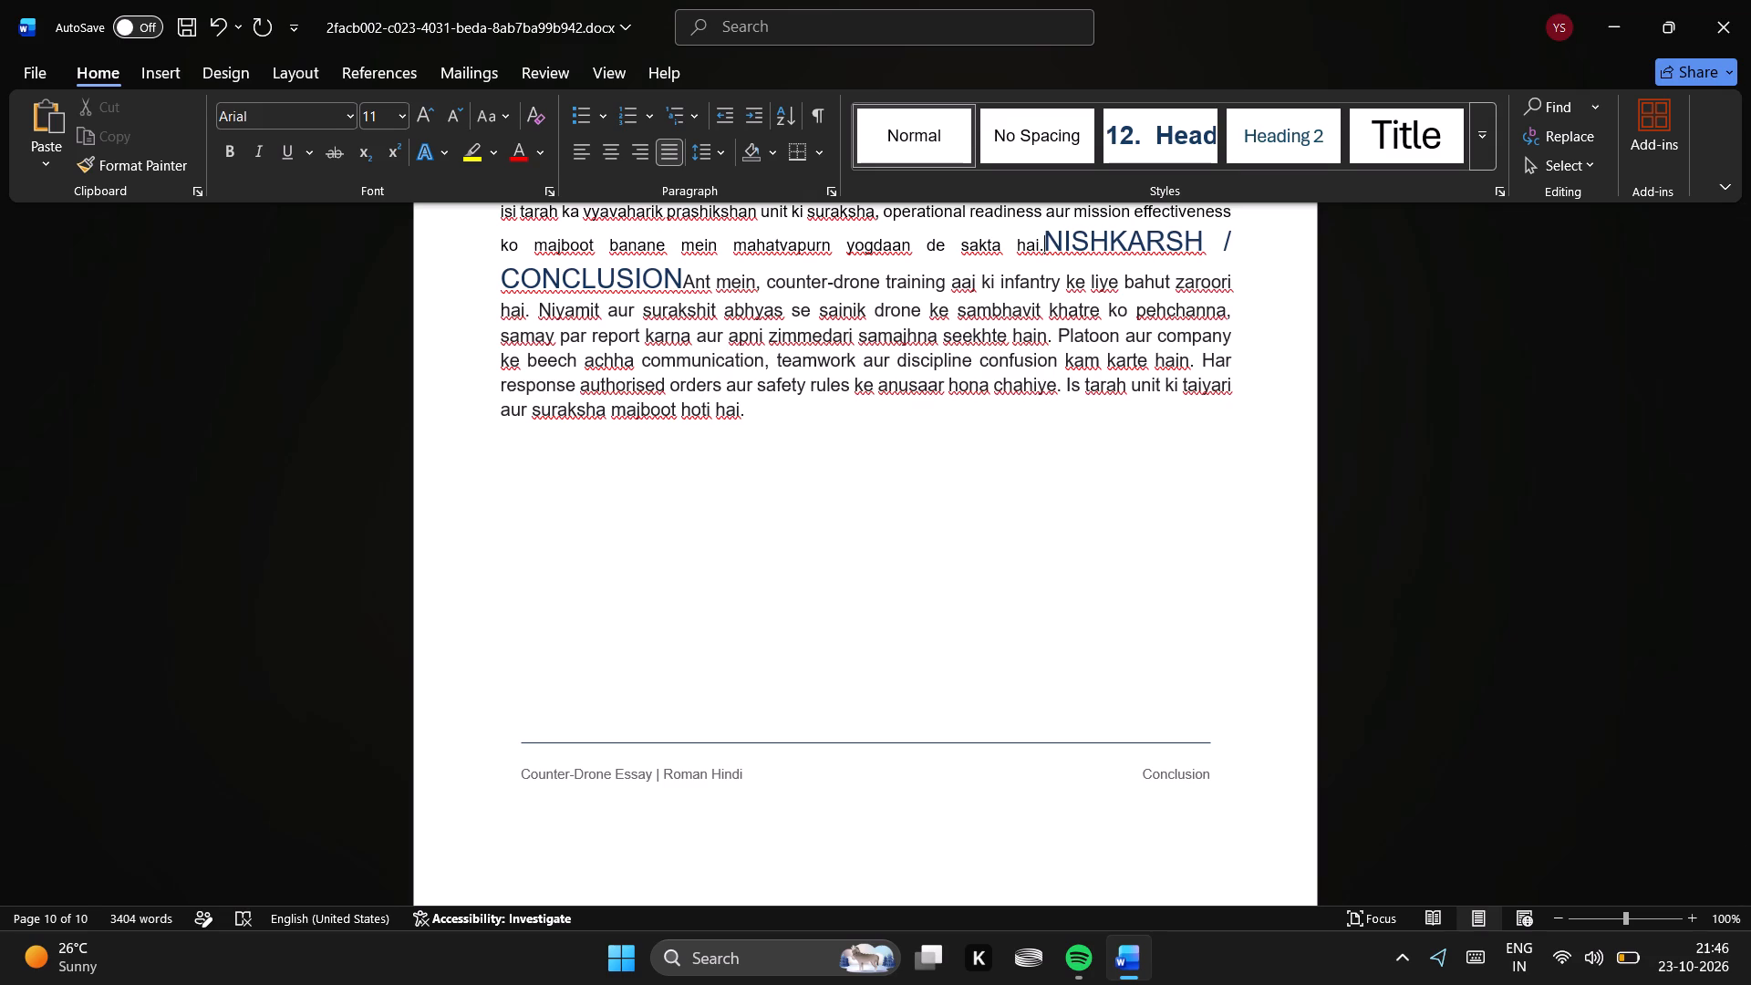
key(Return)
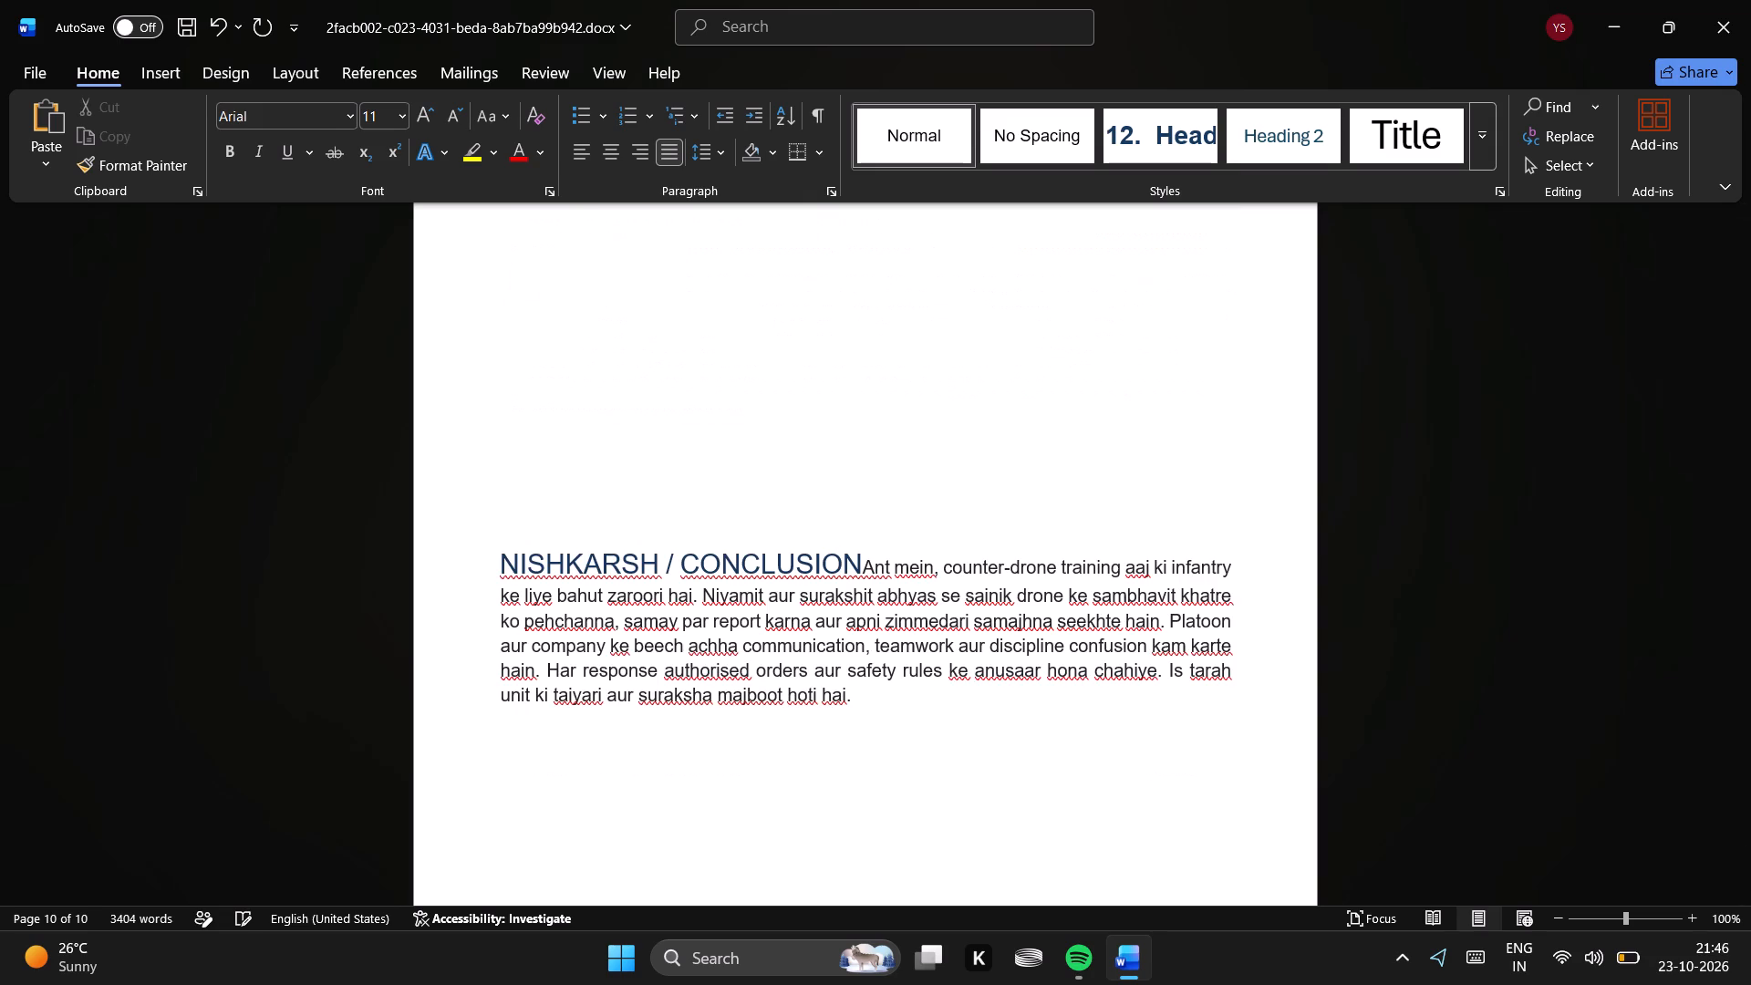
Break the paragraph starting 'Ant mein' onto its own line after the NISHKARSH / CONCLUSION heading.
click(860, 564)
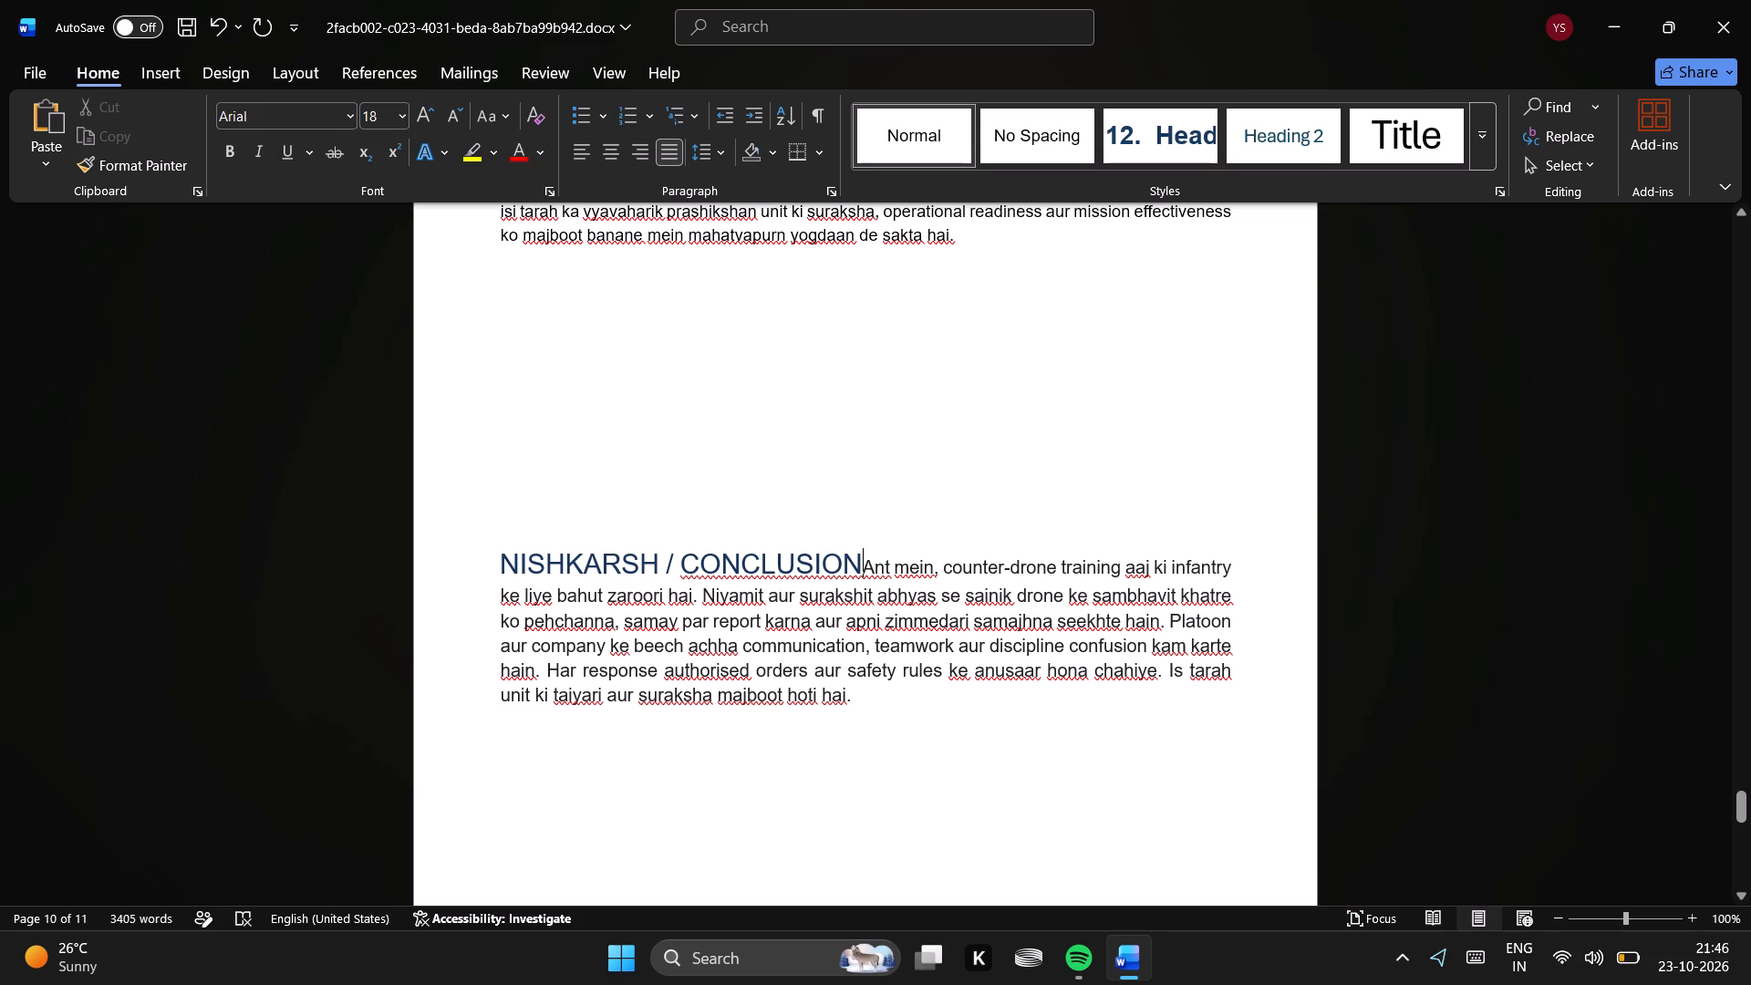
key(Return)
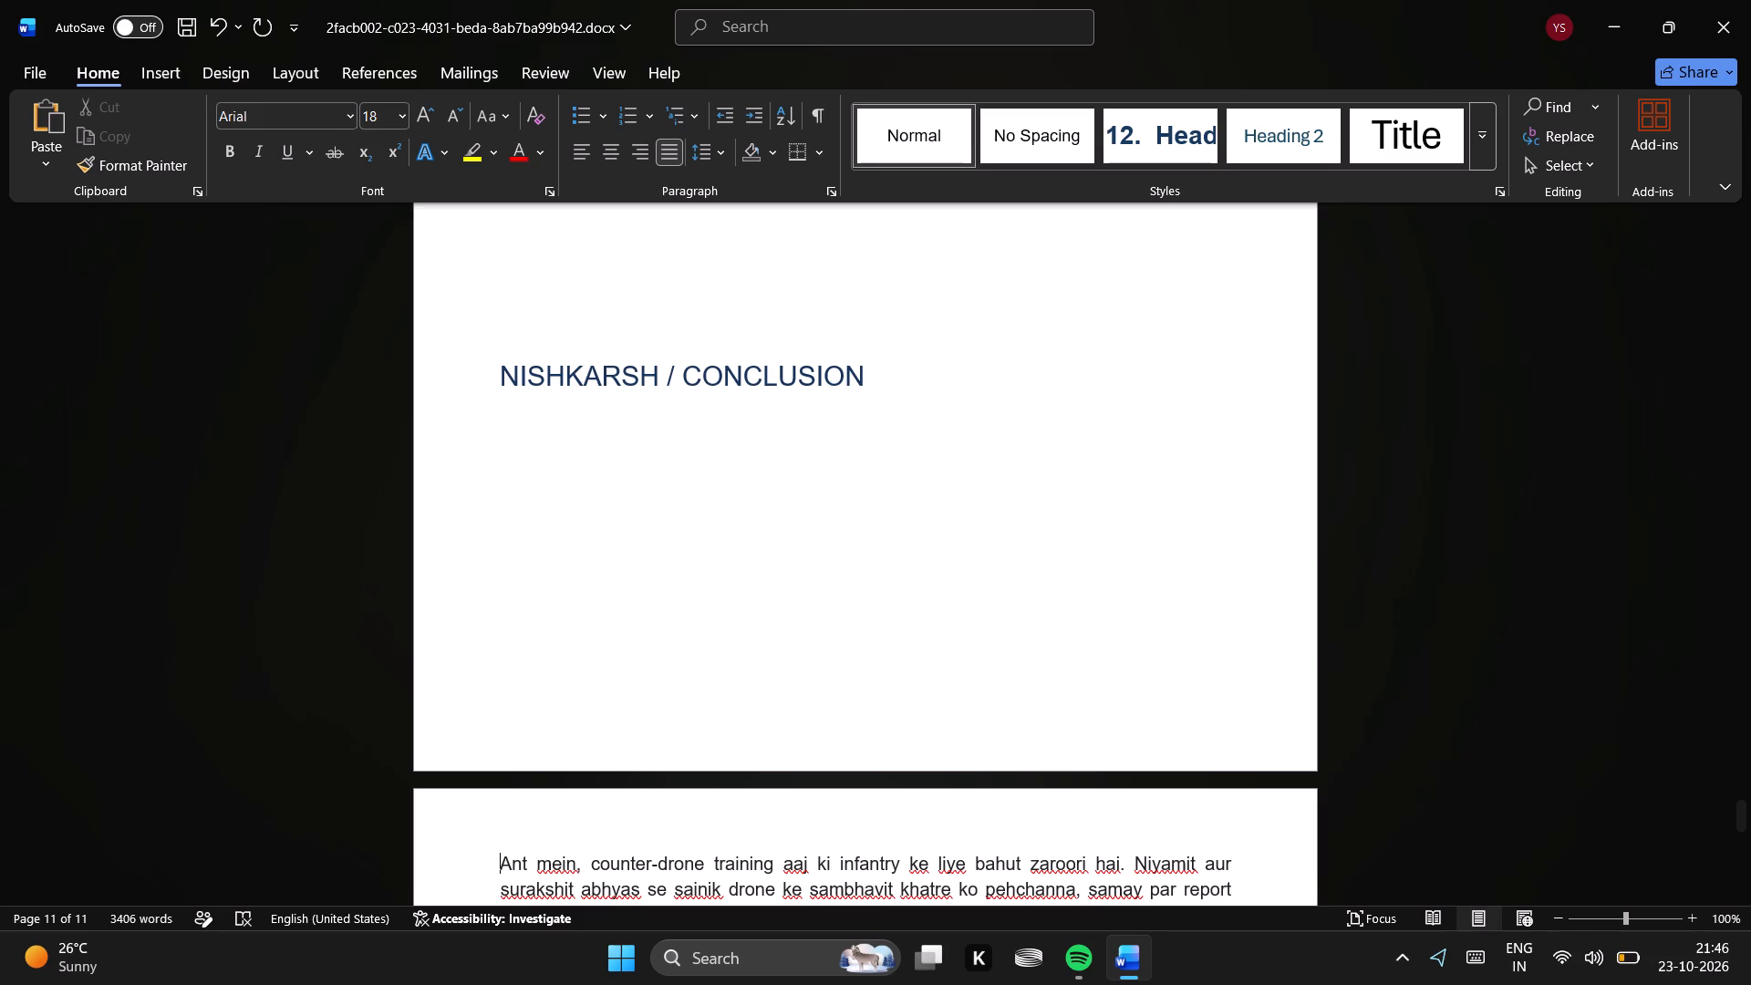
Review the body paragraphs preceding the NISHKARSH / CONCLUSION heading and the blank space around their page breaks.
key(Up)
key(Up)
key(Up)
key(Up)
key(Up)
key(Up)
key(Up)
key(Up)
key(Up)
key(Up)
key(Up)
key(Up)
key(Up)
key(Up)
key(Up)
key(Up)
key(Up)
key(Up)
key(Up)
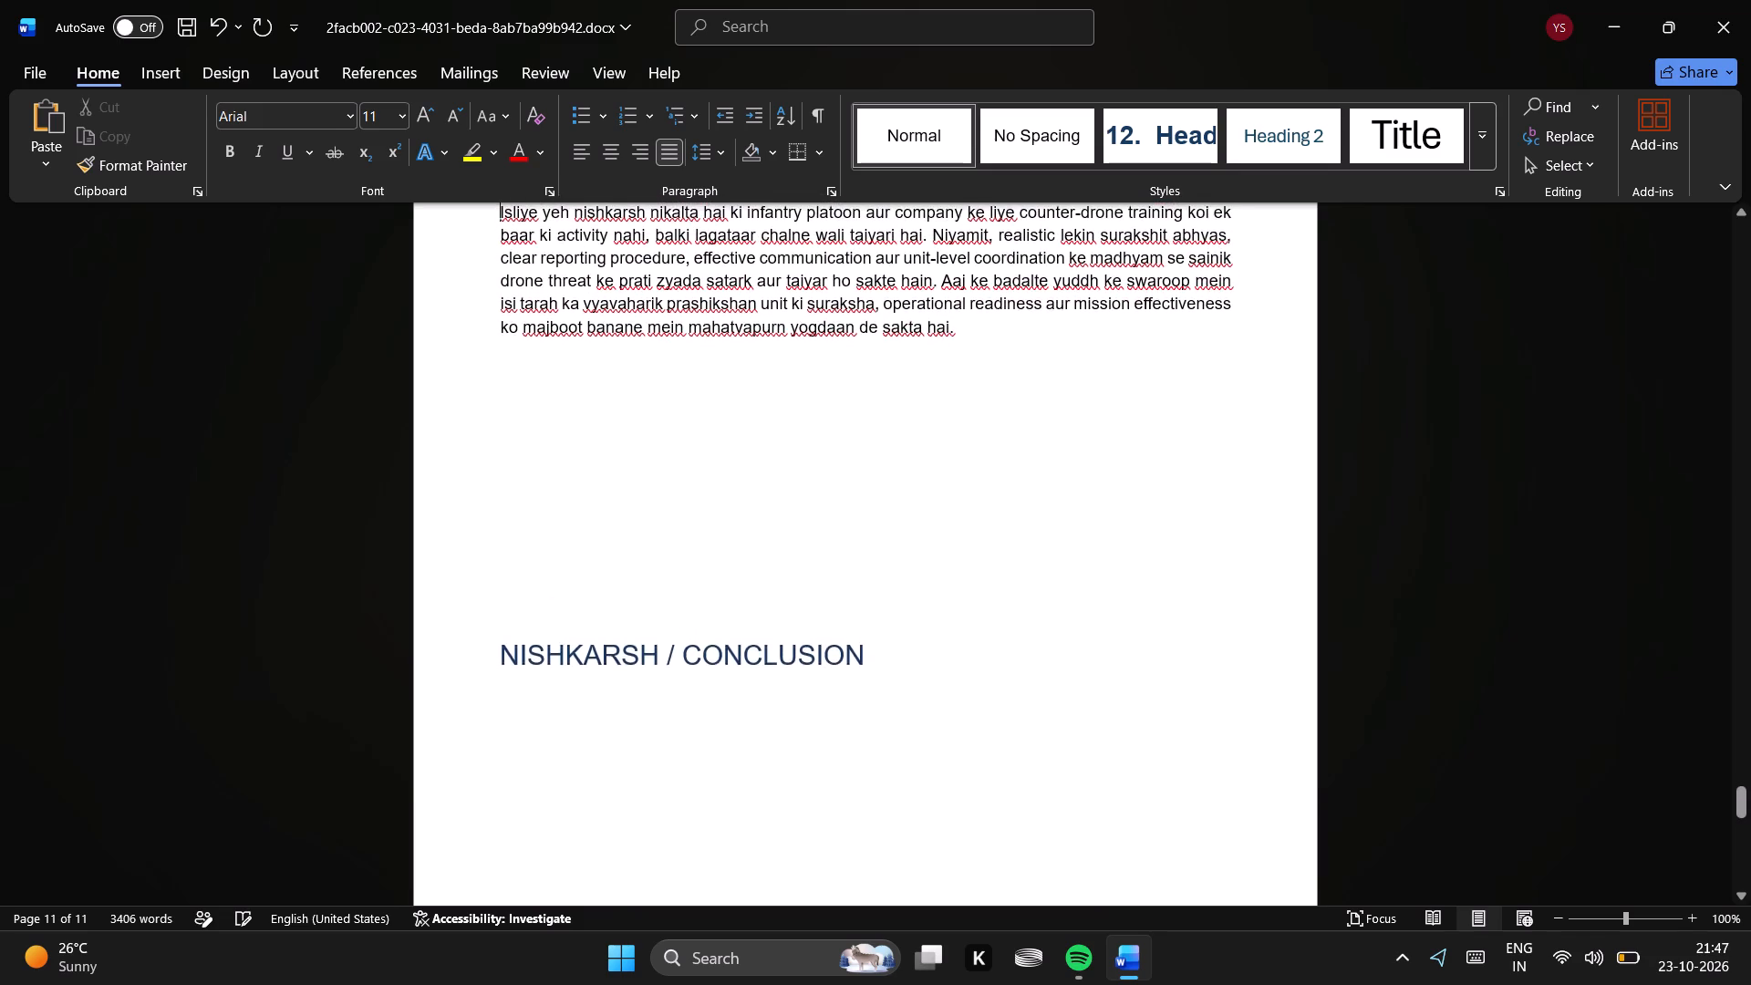
key(Up)
key(Up)
key(Up)
key(Up)
key(Up)
key(Up)
key(Up)
key(Up)
key(Up)
key(Up)
key(Up)
key(Up)
key(Up)
key(Up)
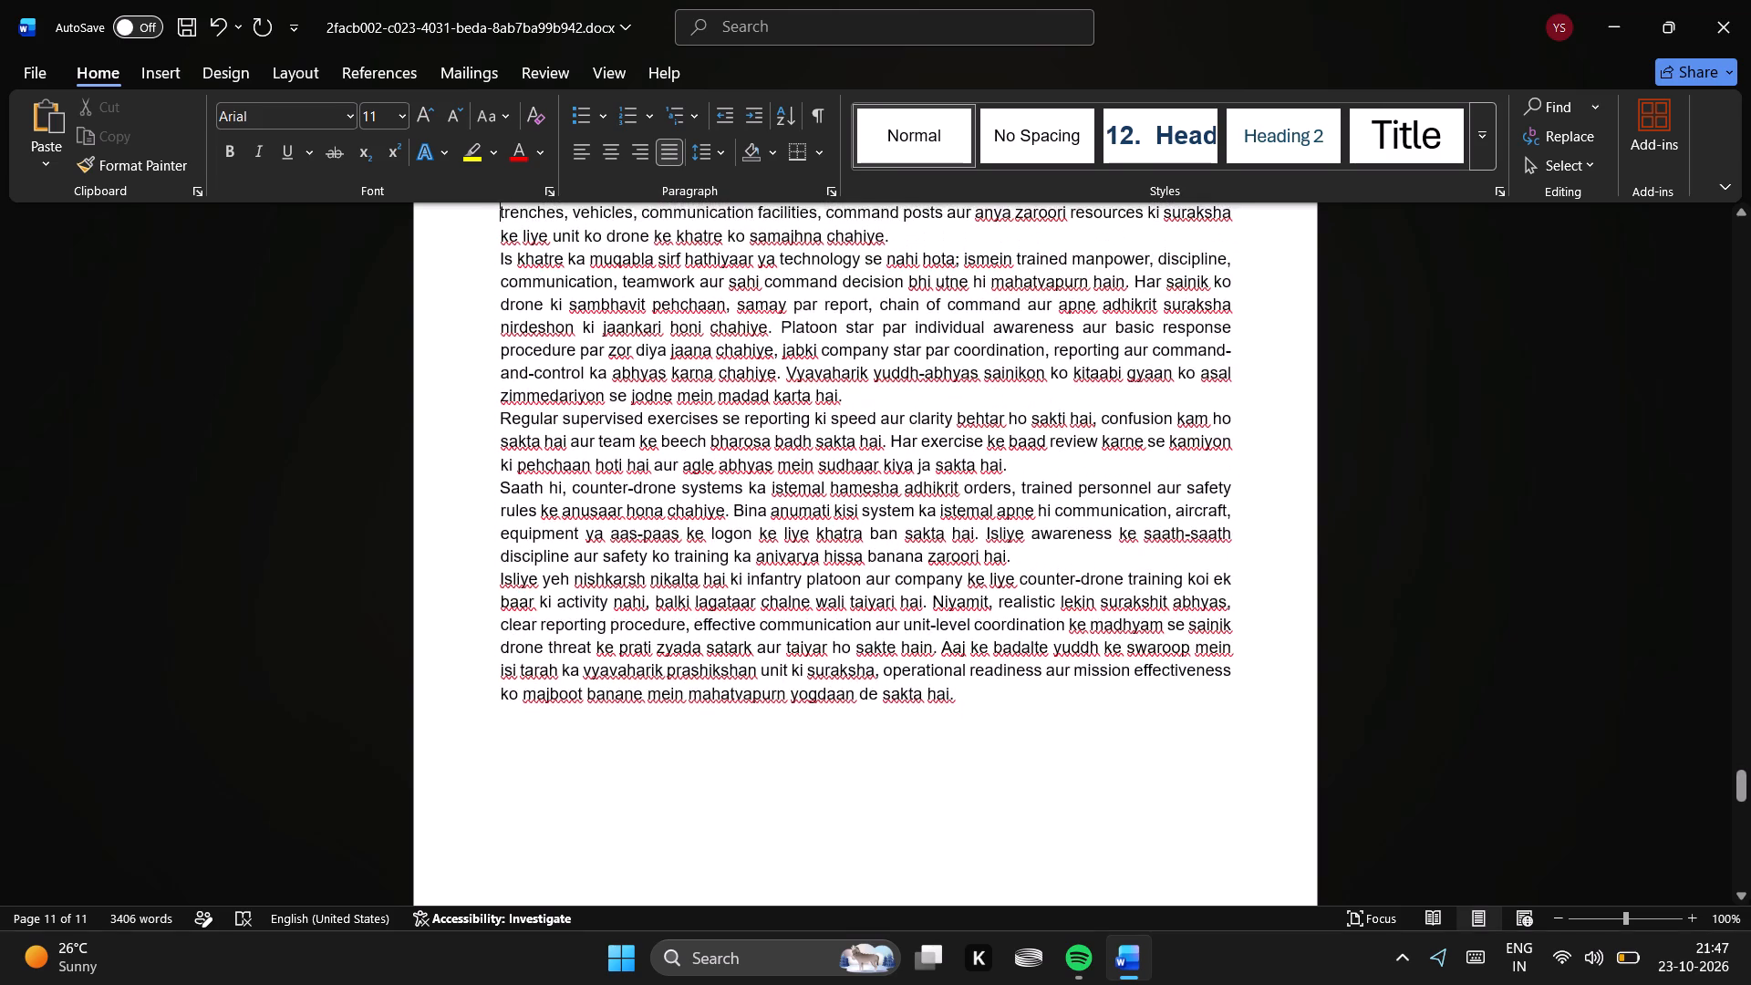
key(Down)
key(Down)
key(Down)
key(Down)
key(Down)
key(Down)
key(Down)
key(Down)
key(Down)
key(Down)
key(Down)
key(Down)
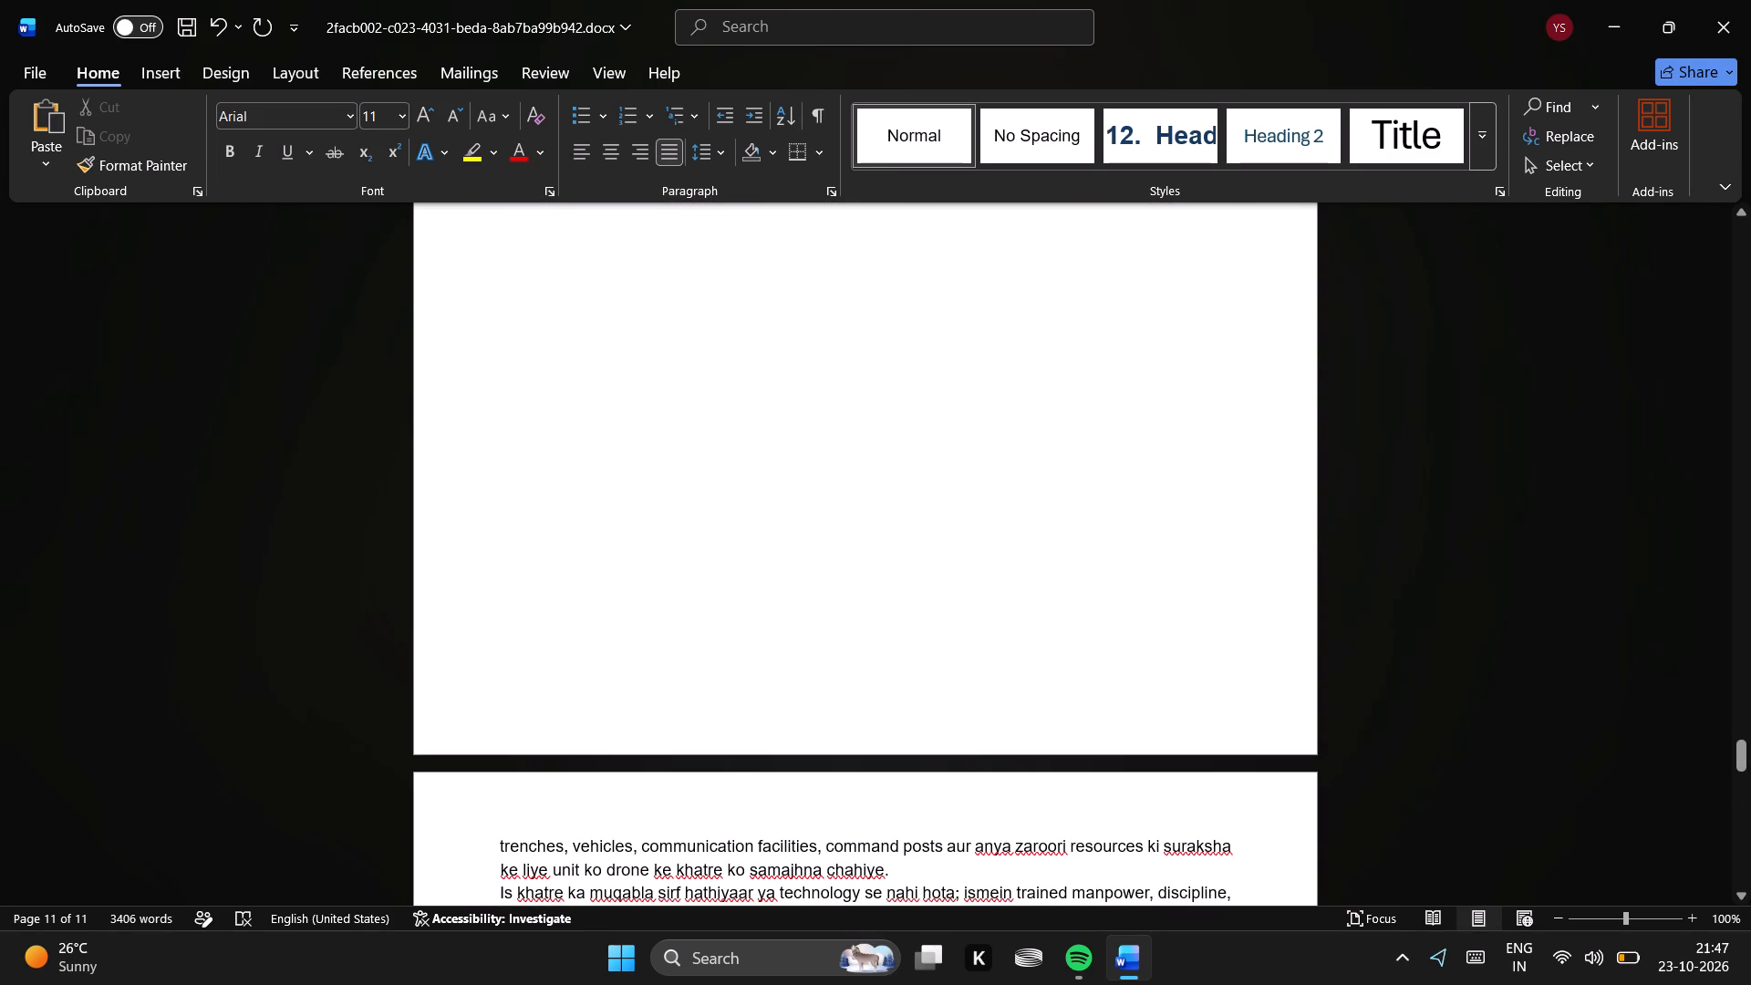
key(Up)
key(Down)
key(Down)
key(Down)
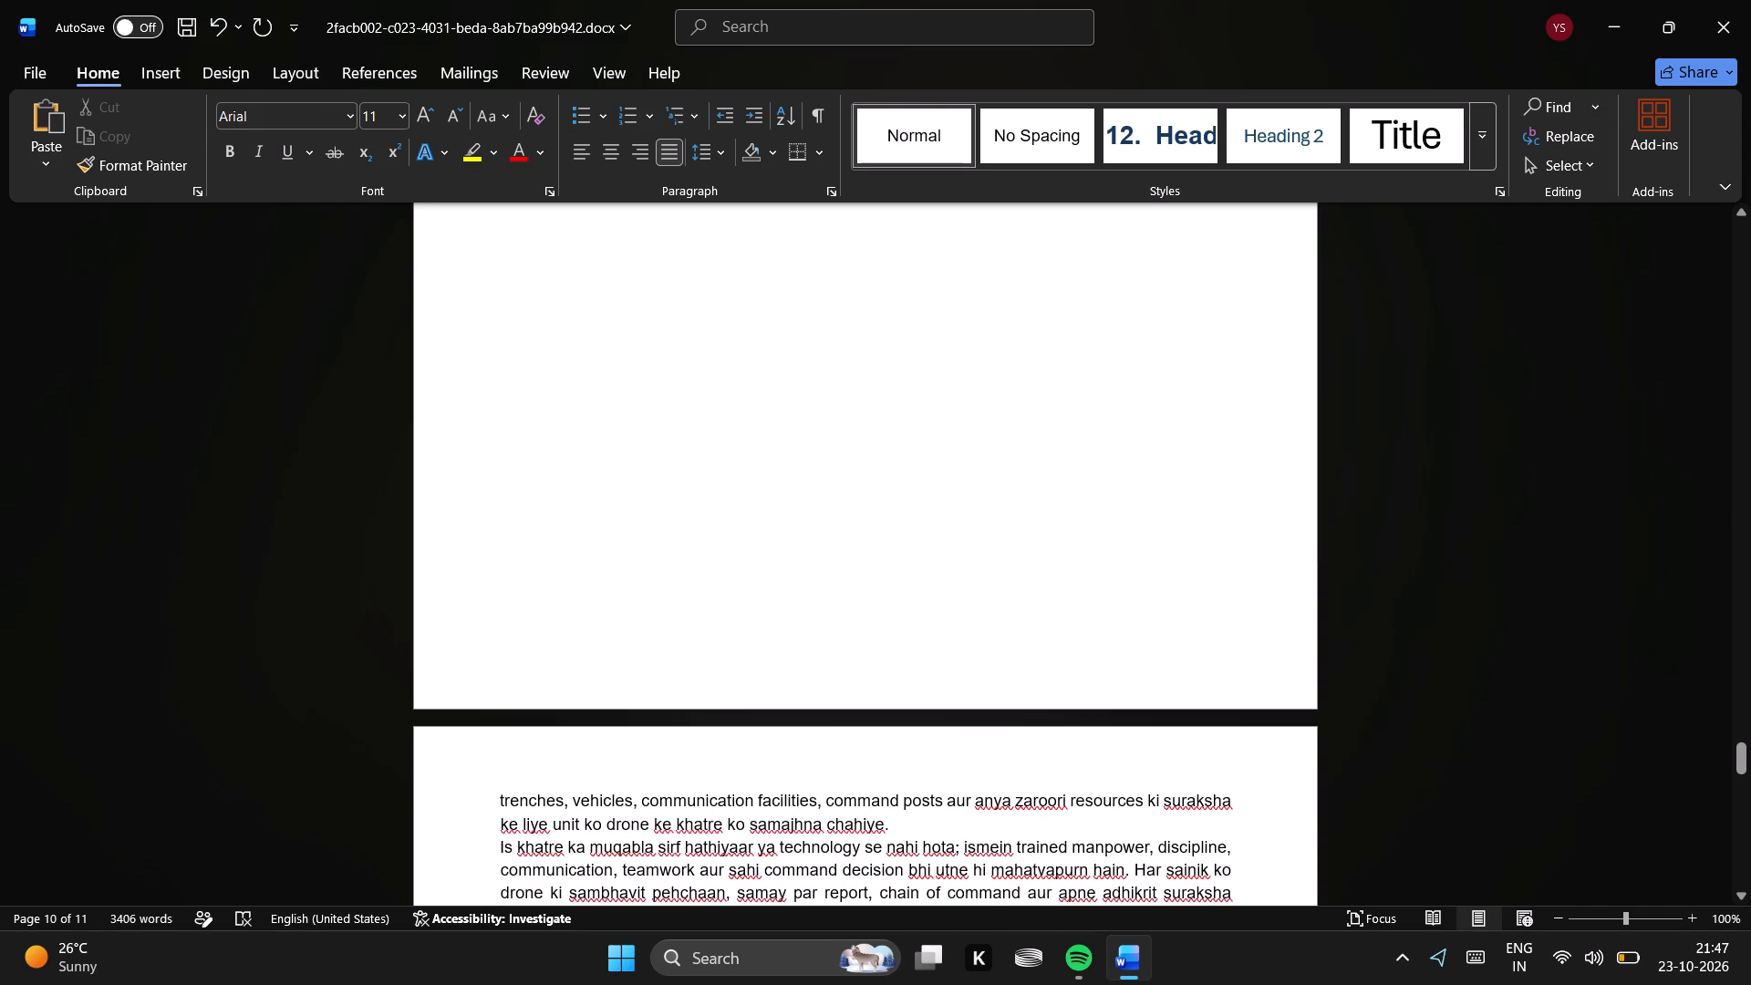
key(Down)
key(Down)
key(Down)
key(Down)
key(Down)
key(Down)
key(Down)
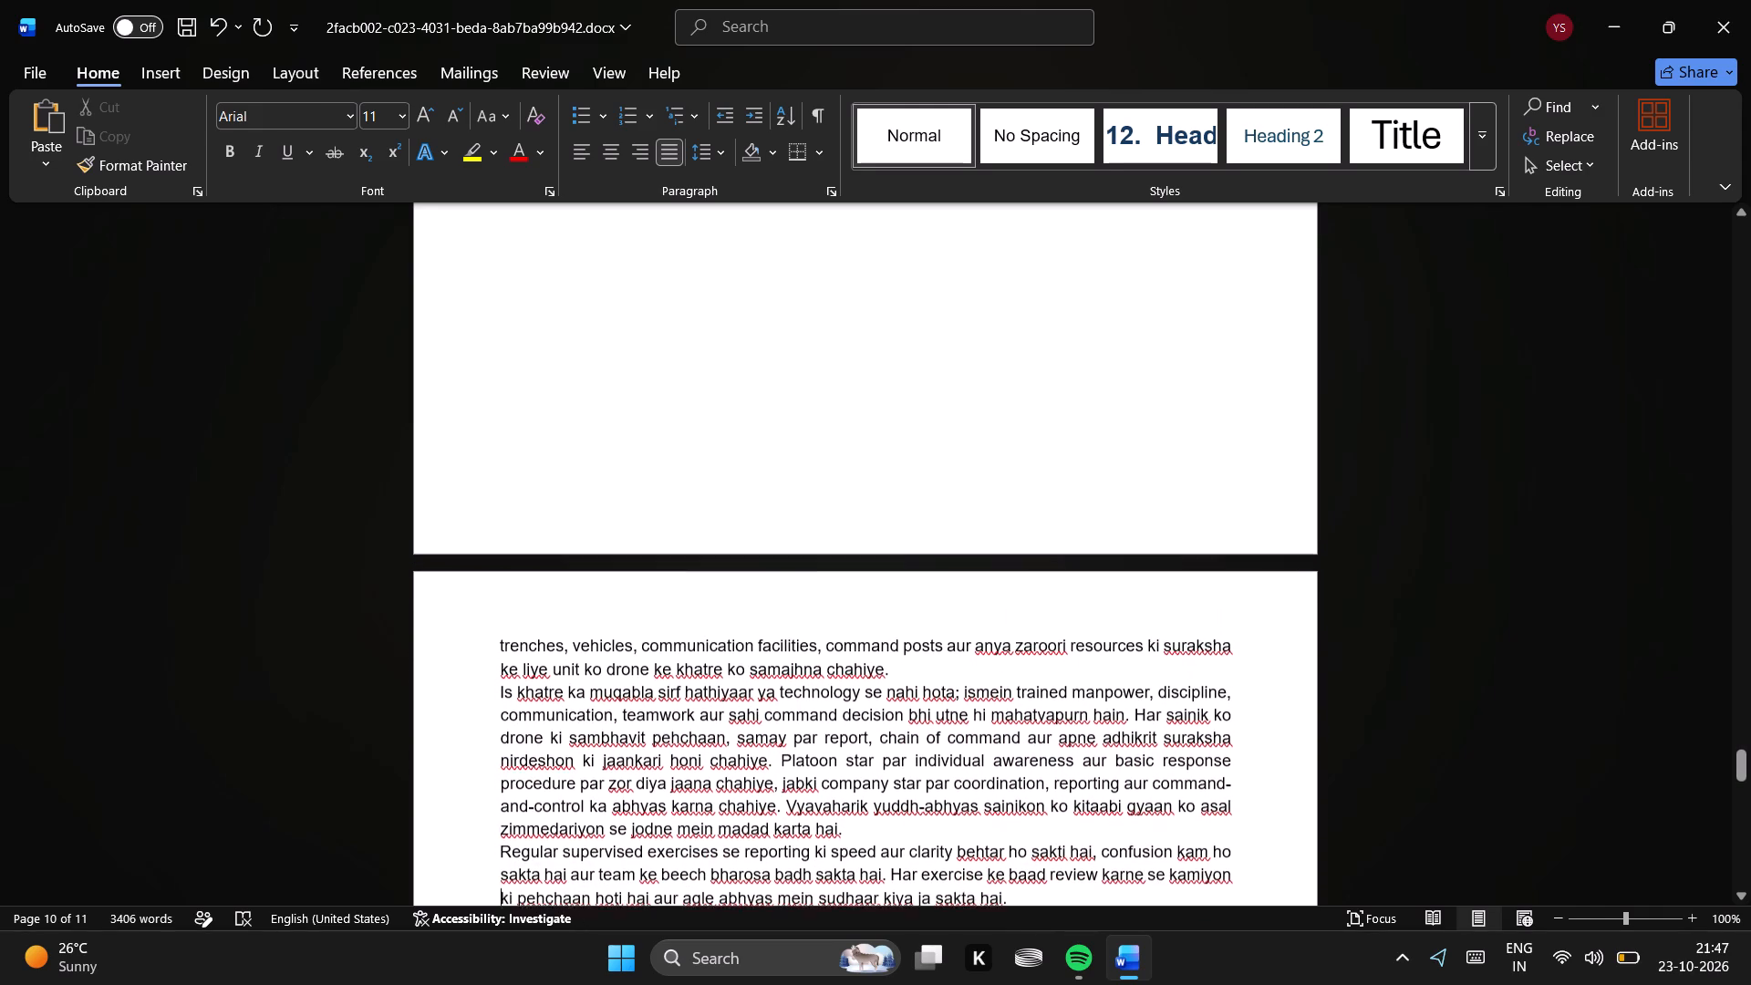
key(Down)
key(Down)
key(Down)
key(Down)
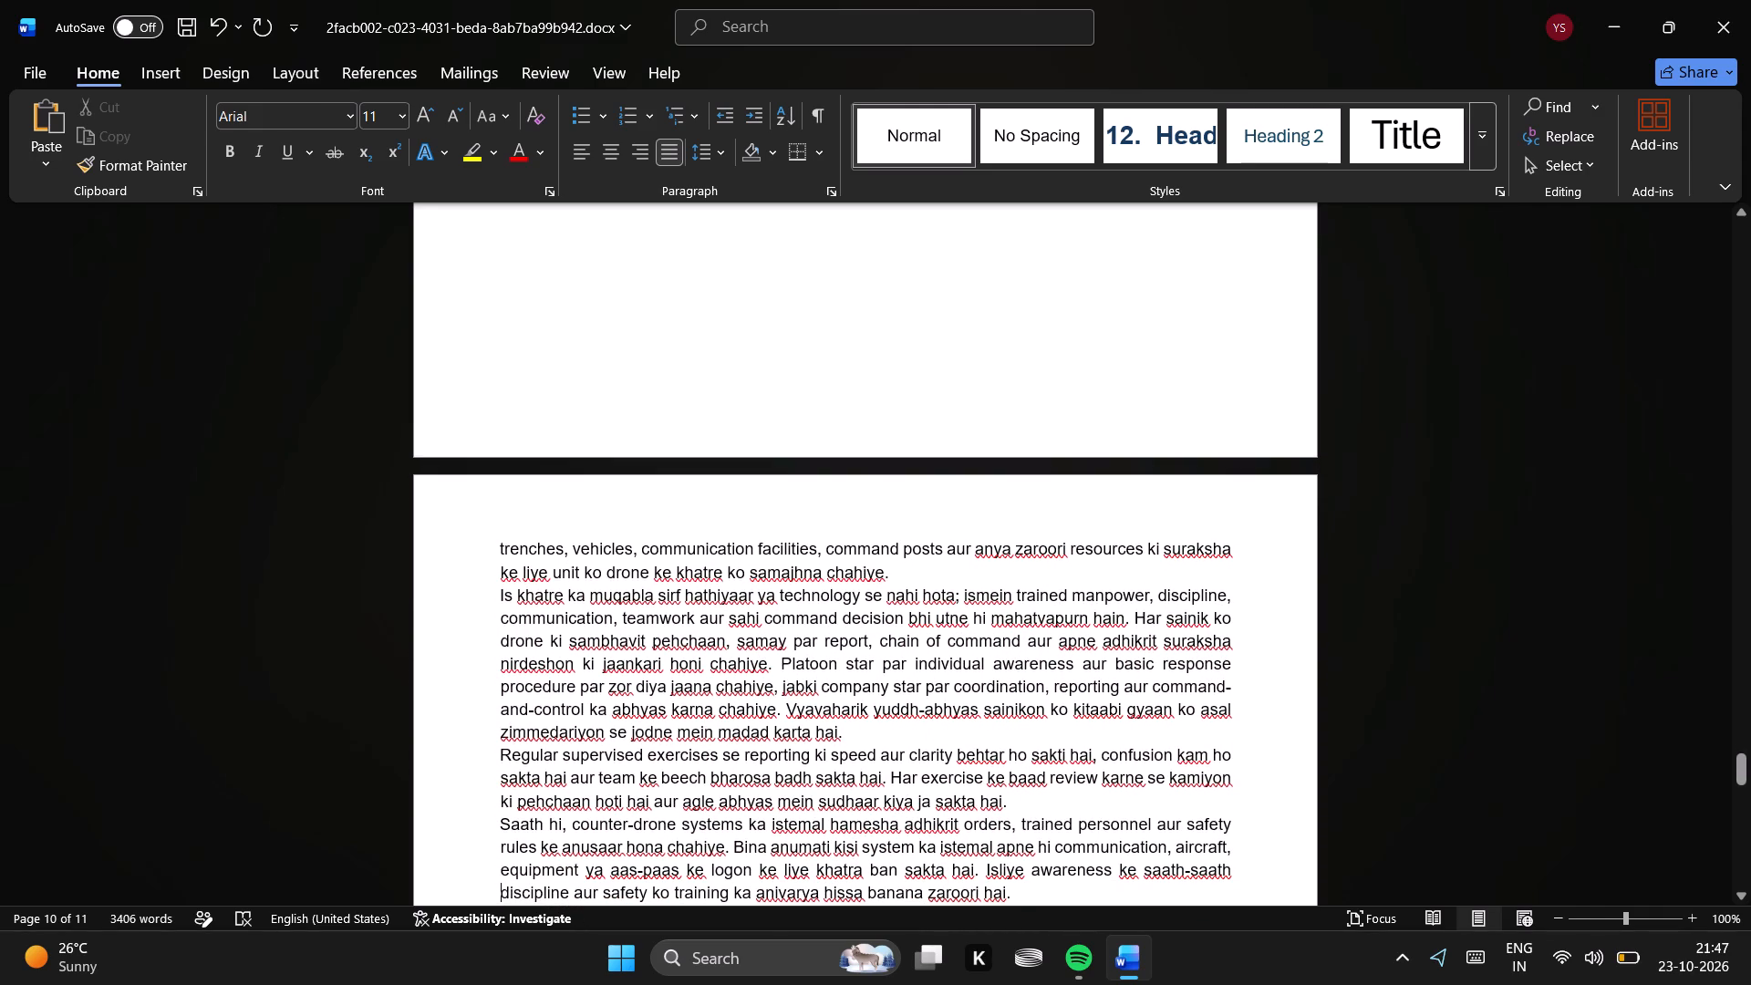
key(Down)
key(Down)
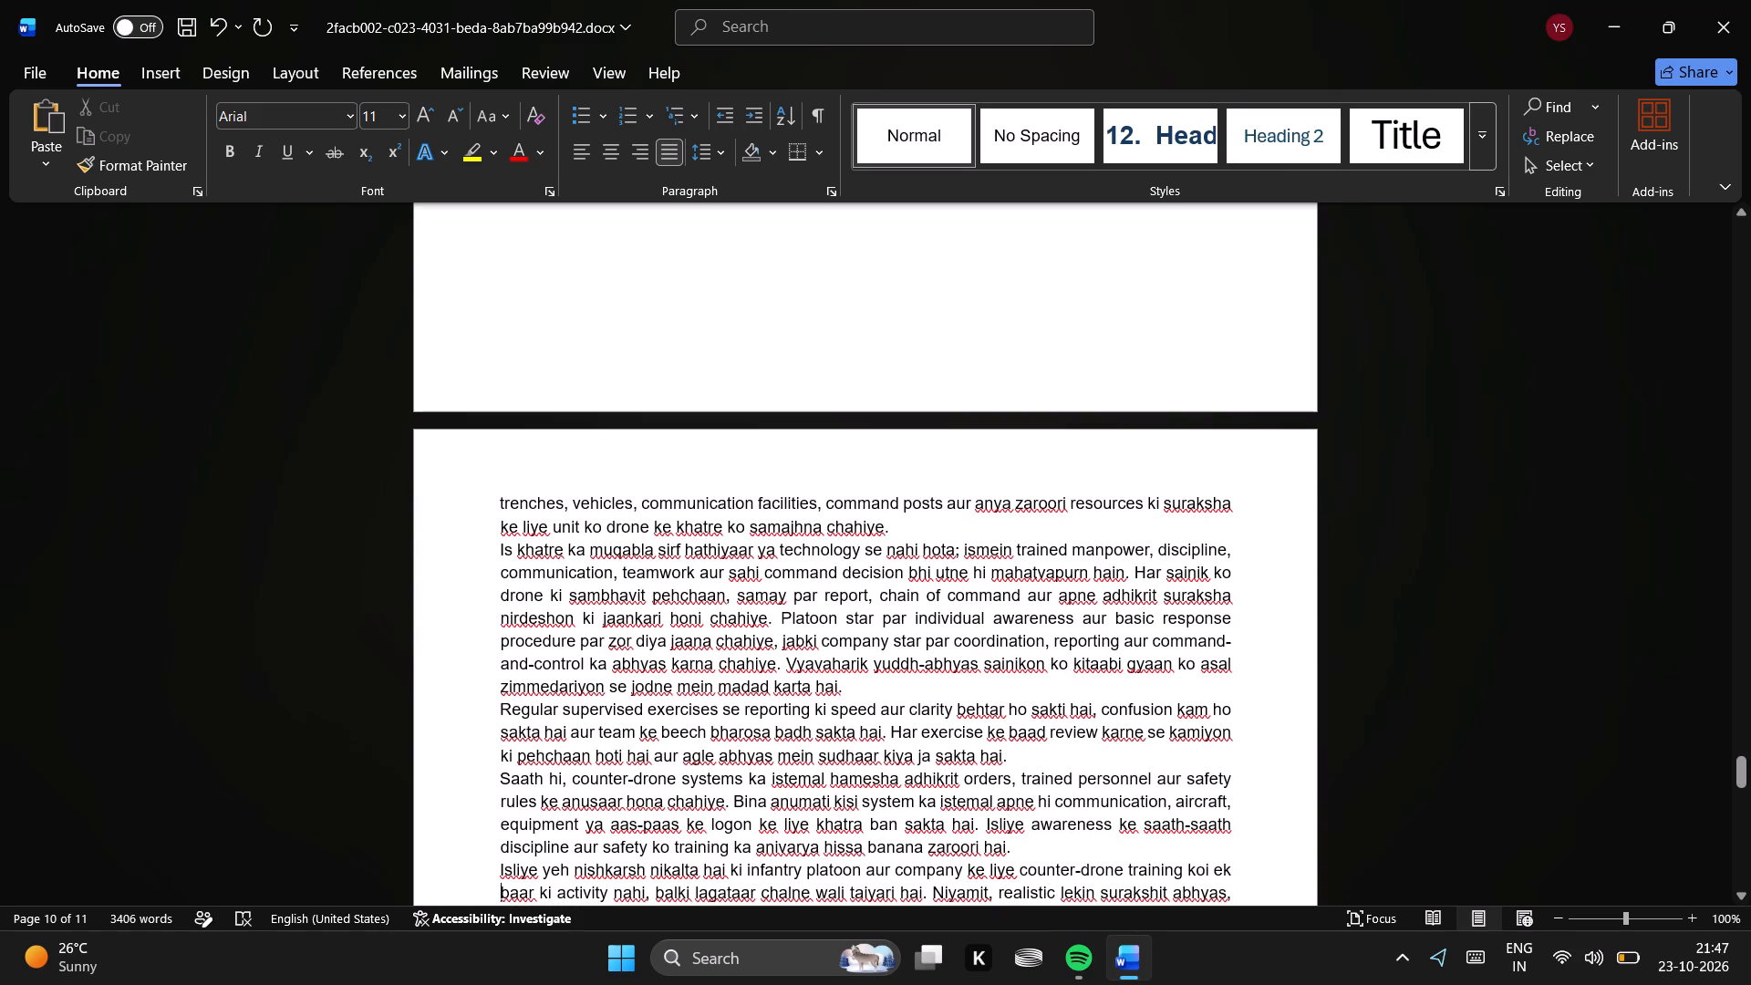
Review the essay's layout backwards from the closing paragraphs, through the picture tables and numbered sections, up to the COUNTER-DRONE MEASURES title.
key(Up)
key(Up)
key(Up)
key(Up)
key(Up)
key(Up)
key(Up)
key(Up)
key(Up)
key(Up)
key(Up)
key(Up)
key(Up)
key(Up)
key(Up)
key(Up)
key(Up)
key(Up)
key(Up)
key(Up)
key(Up)
key(Up)
key(Up)
key(Up)
key(Up)
key(Up)
key(Up)
key(Up)
key(Up)
key(Up)
key(Up)
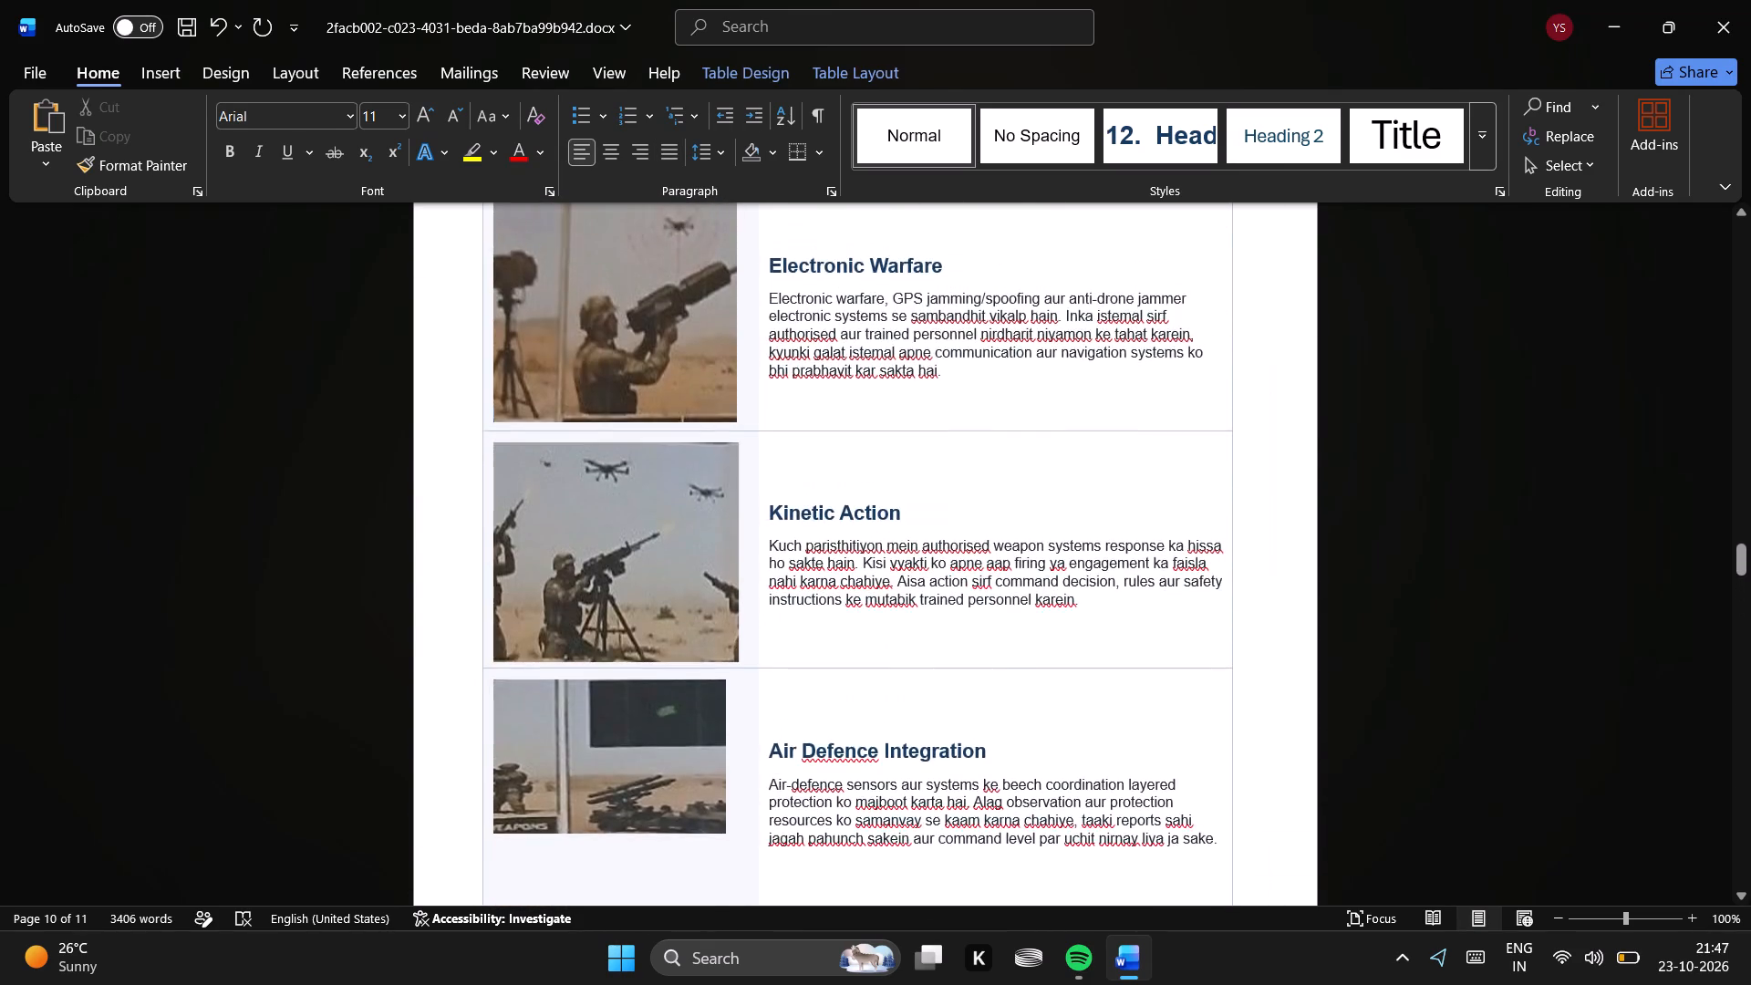
key(Up)
key(Up)
key(Up)
key(Up)
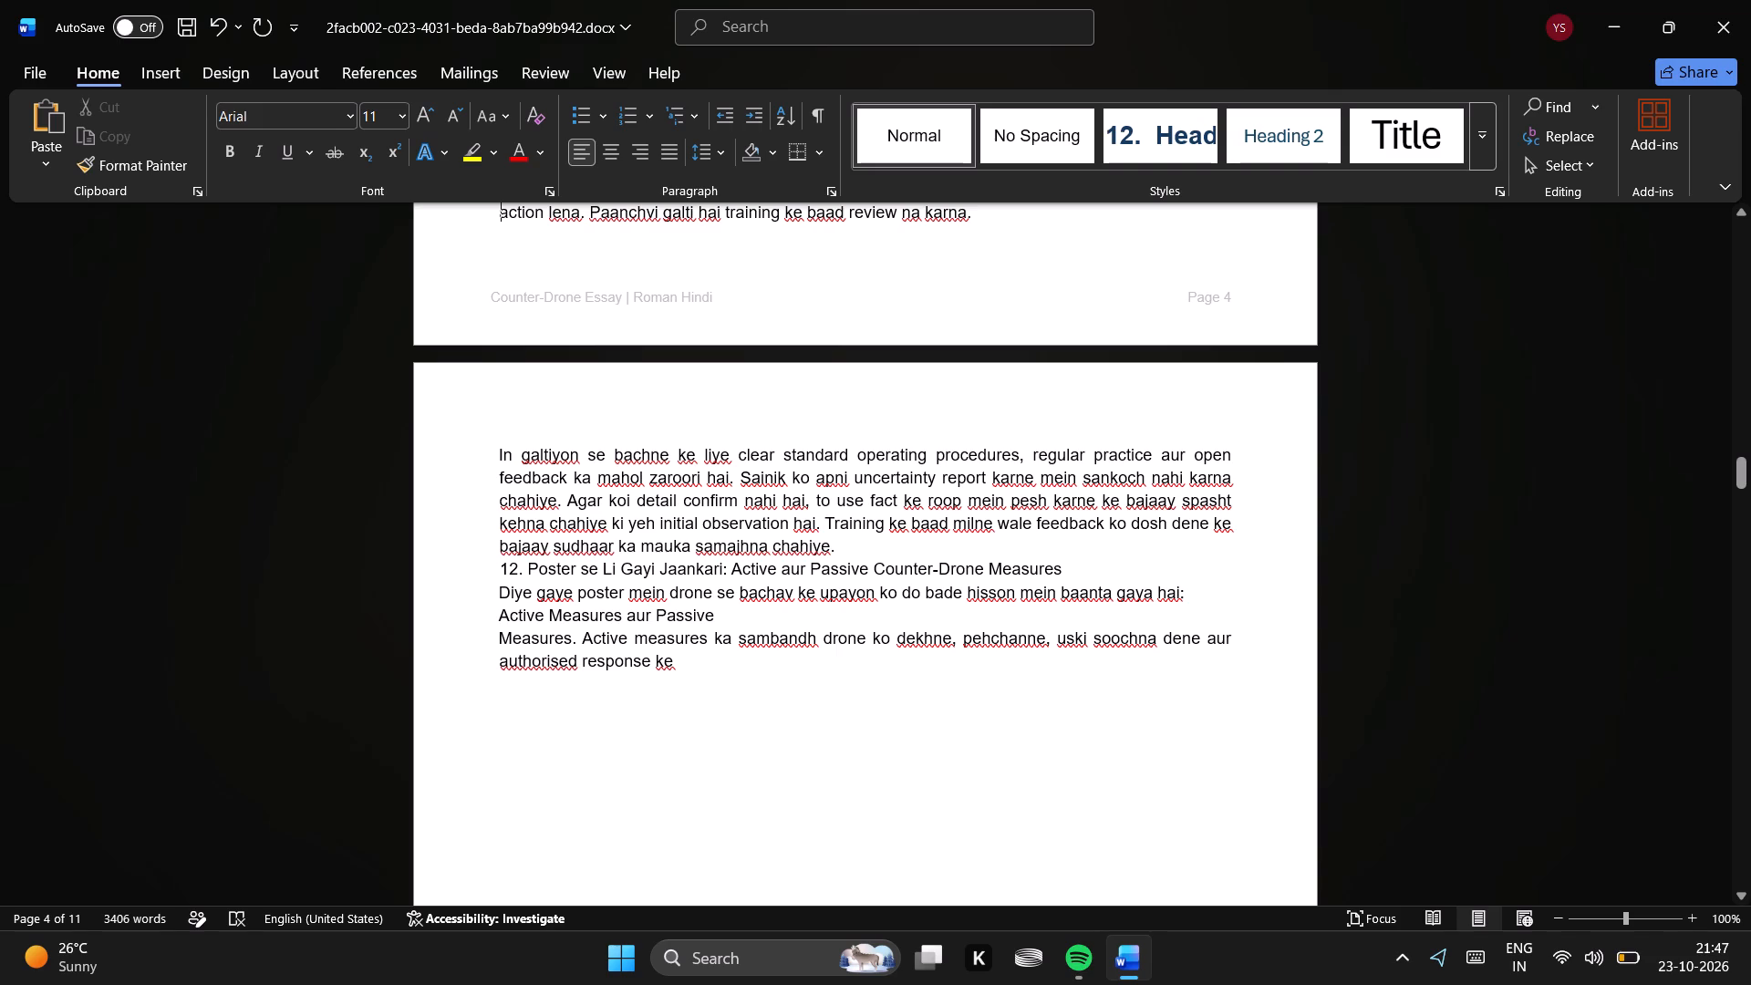
key(Up)
key(Up)
key(Up)
key(Up)
key(Up)
key(Up)
key(Up)
key(Up)
key(Up)
key(Up)
key(Up)
key(Up)
key(Up)
key(Up)
key(Up)
key(Up)
key(Up)
key(Up)
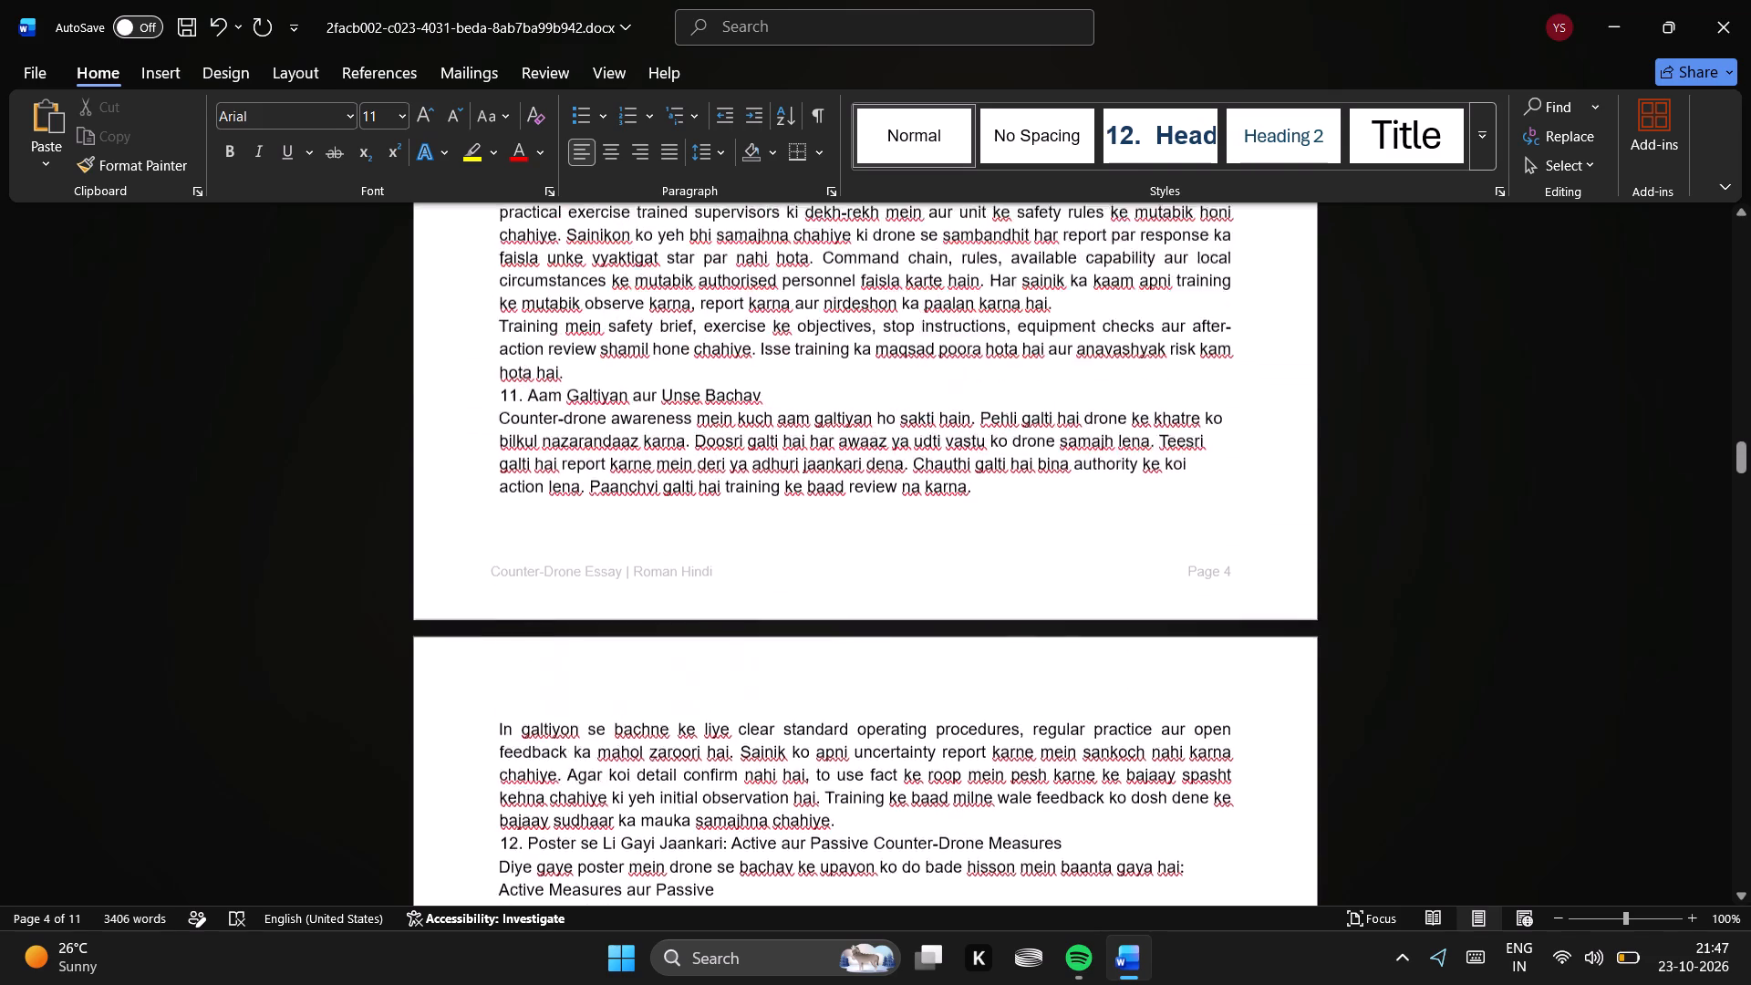
key(Up)
key(Up)
key(Up)
key(Up)
key(Up)
key(Up)
key(Up)
key(Up)
key(Up)
key(Up)
key(Up)
key(Up)
key(Up)
key(Up)
key(Up)
key(Up)
key(Up)
key(Up)
key(Up)
key(Up)
key(Up)
key(Up)
key(Up)
key(Up)
key(Up)
key(Up)
key(Up)
key(Up)
key(Up)
key(Up)
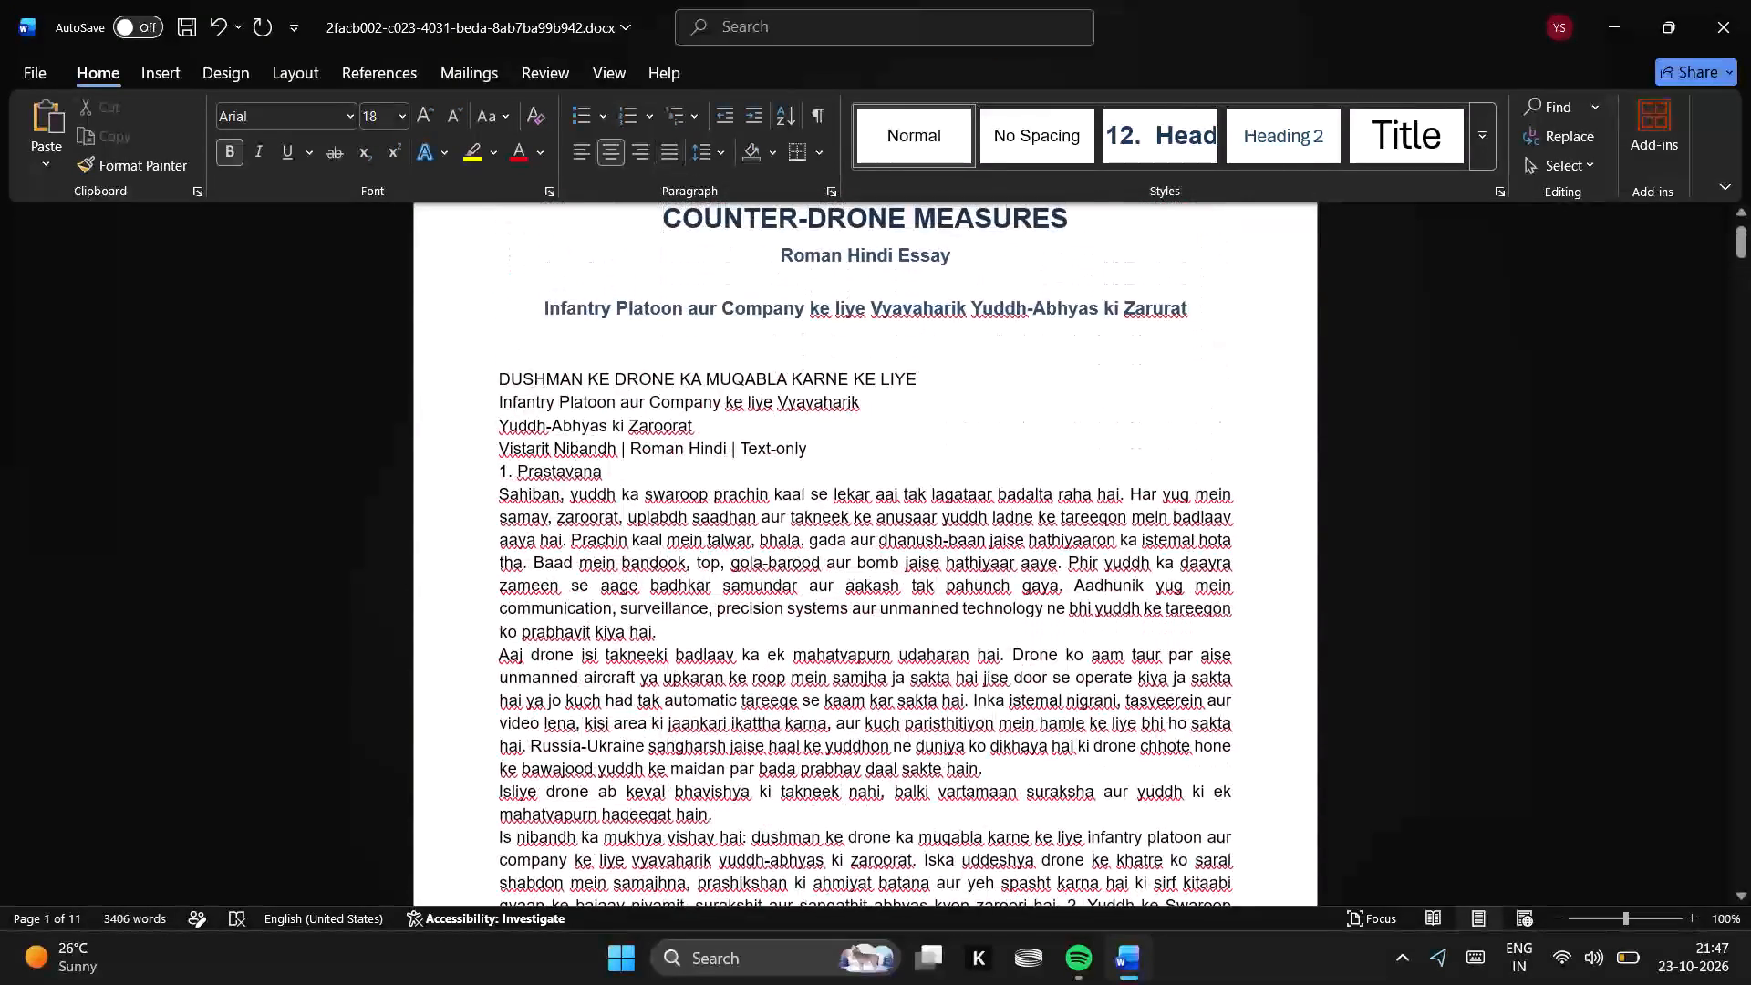
Review the full essay from the title down through the picture tables to the 'Ant mein' conclusion and footer on the last page.
key(Down)
key(Down)
key(Down)
key(Down)
key(Down)
key(Down)
key(Down)
key(Down)
key(Down)
key(Down)
key(Down)
key(Down)
key(Down)
key(Down)
key(Down)
key(Down)
key(Down)
key(Down)
key(Down)
key(Down)
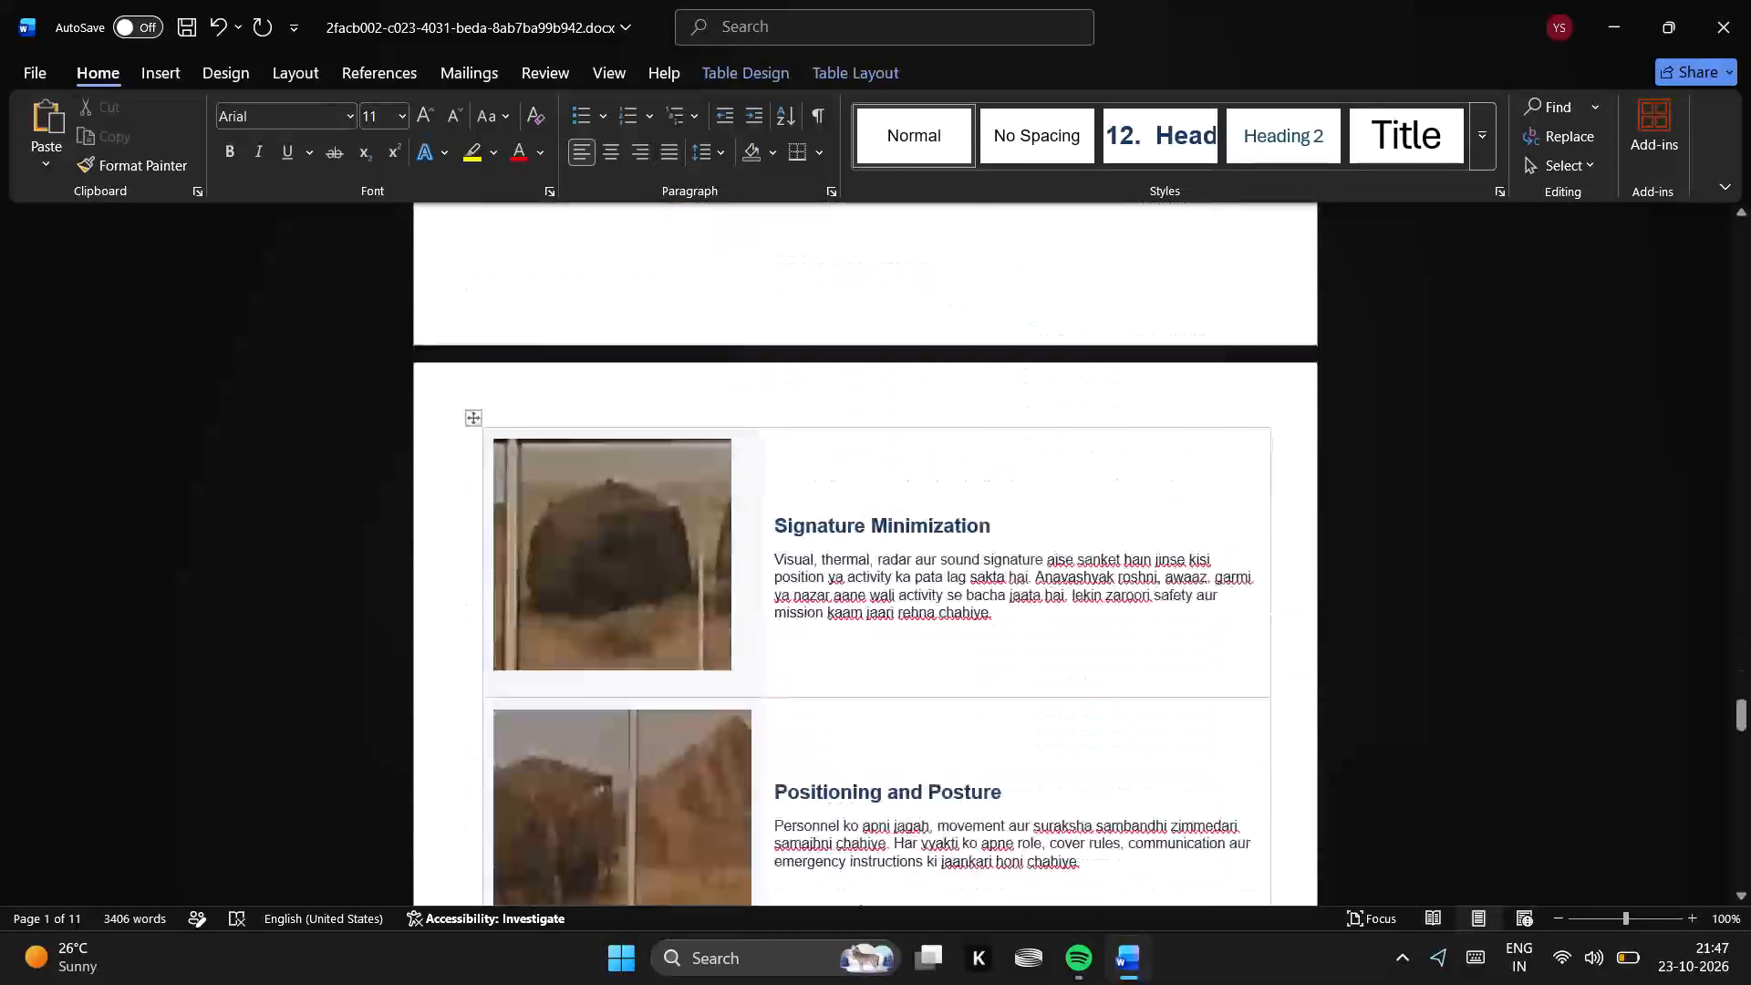
key(Down)
key(Down)
key(Down)
key(Down)
key(Down)
key(Down)
key(Down)
key(Down)
key(Down)
key(Down)
key(Down)
key(Down)
key(Down)
key(Down)
key(Down)
key(Down)
key(Down)
key(Down)
key(Down)
key(Down)
key(Down)
key(Down)
key(Down)
key(Down)
key(Down)
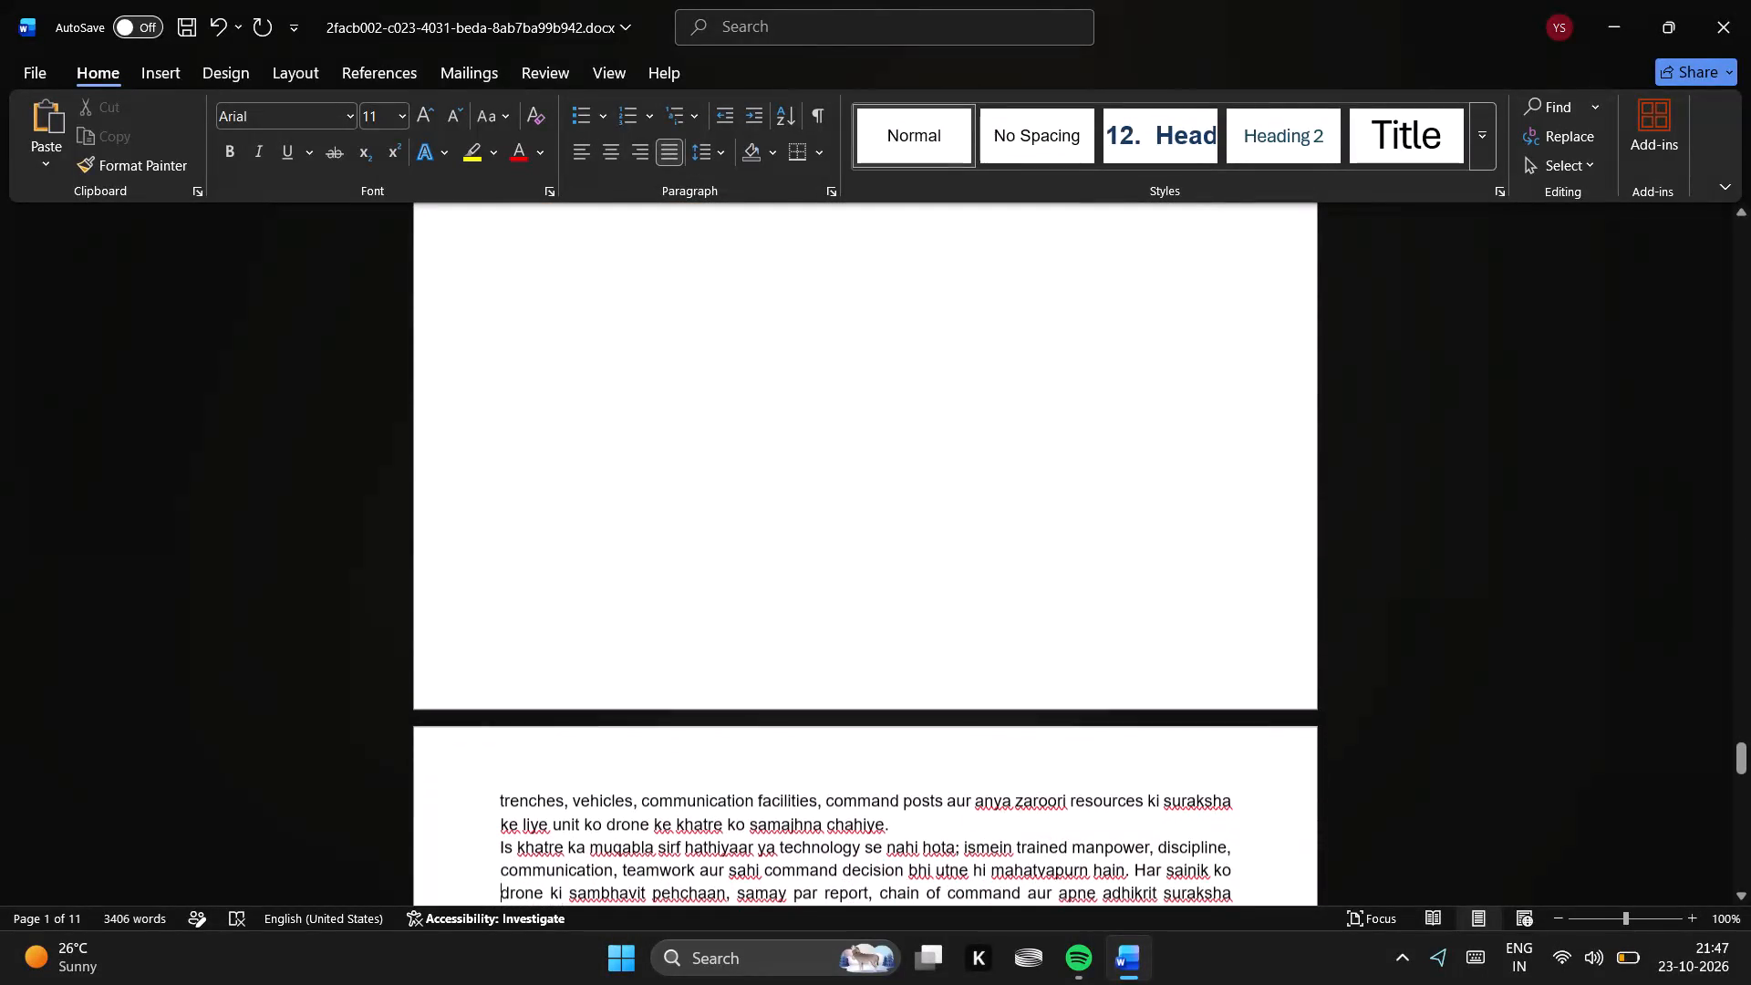
key(Down)
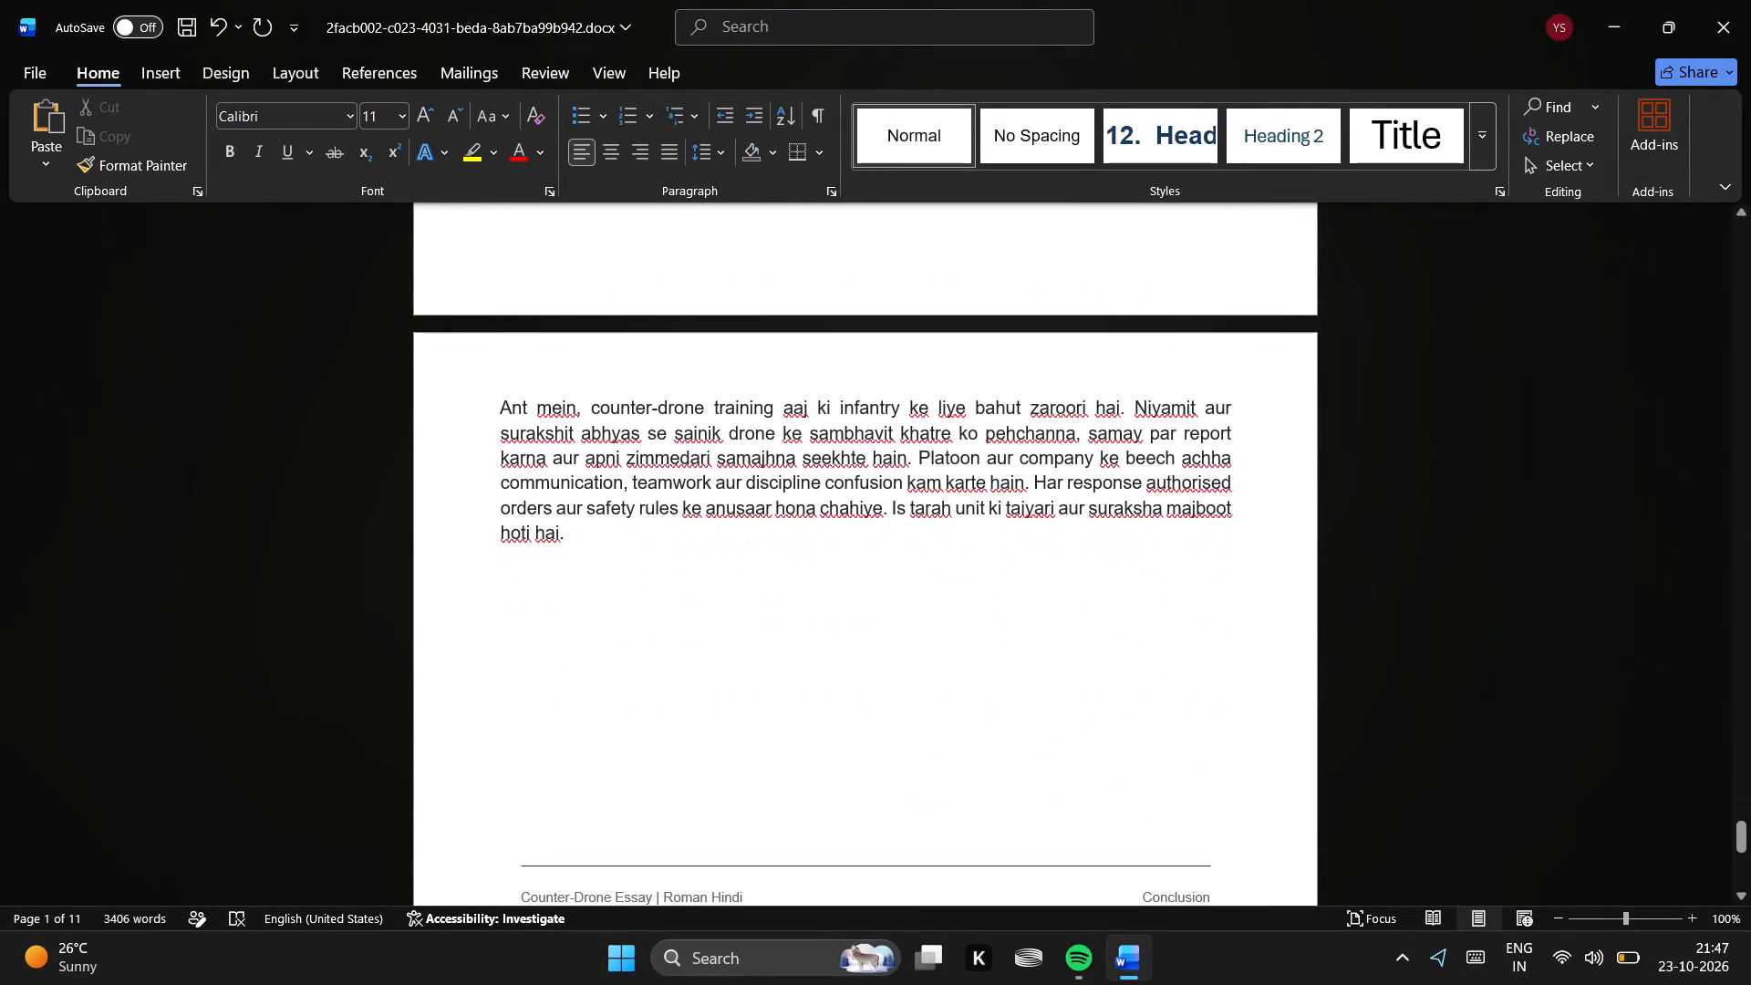
key(Down)
key(Down)
key(Down)
key(Down)
key(Down)
key(Down)
key(Down)
key(Down)
key(Down)
key(Down)
key(Down)
key(Down)
key(Down)
key(Down)
key(Down)
key(Down)
key(Down)
key(Down)
key(Down)
key(Down)
key(Down)
key(Down)
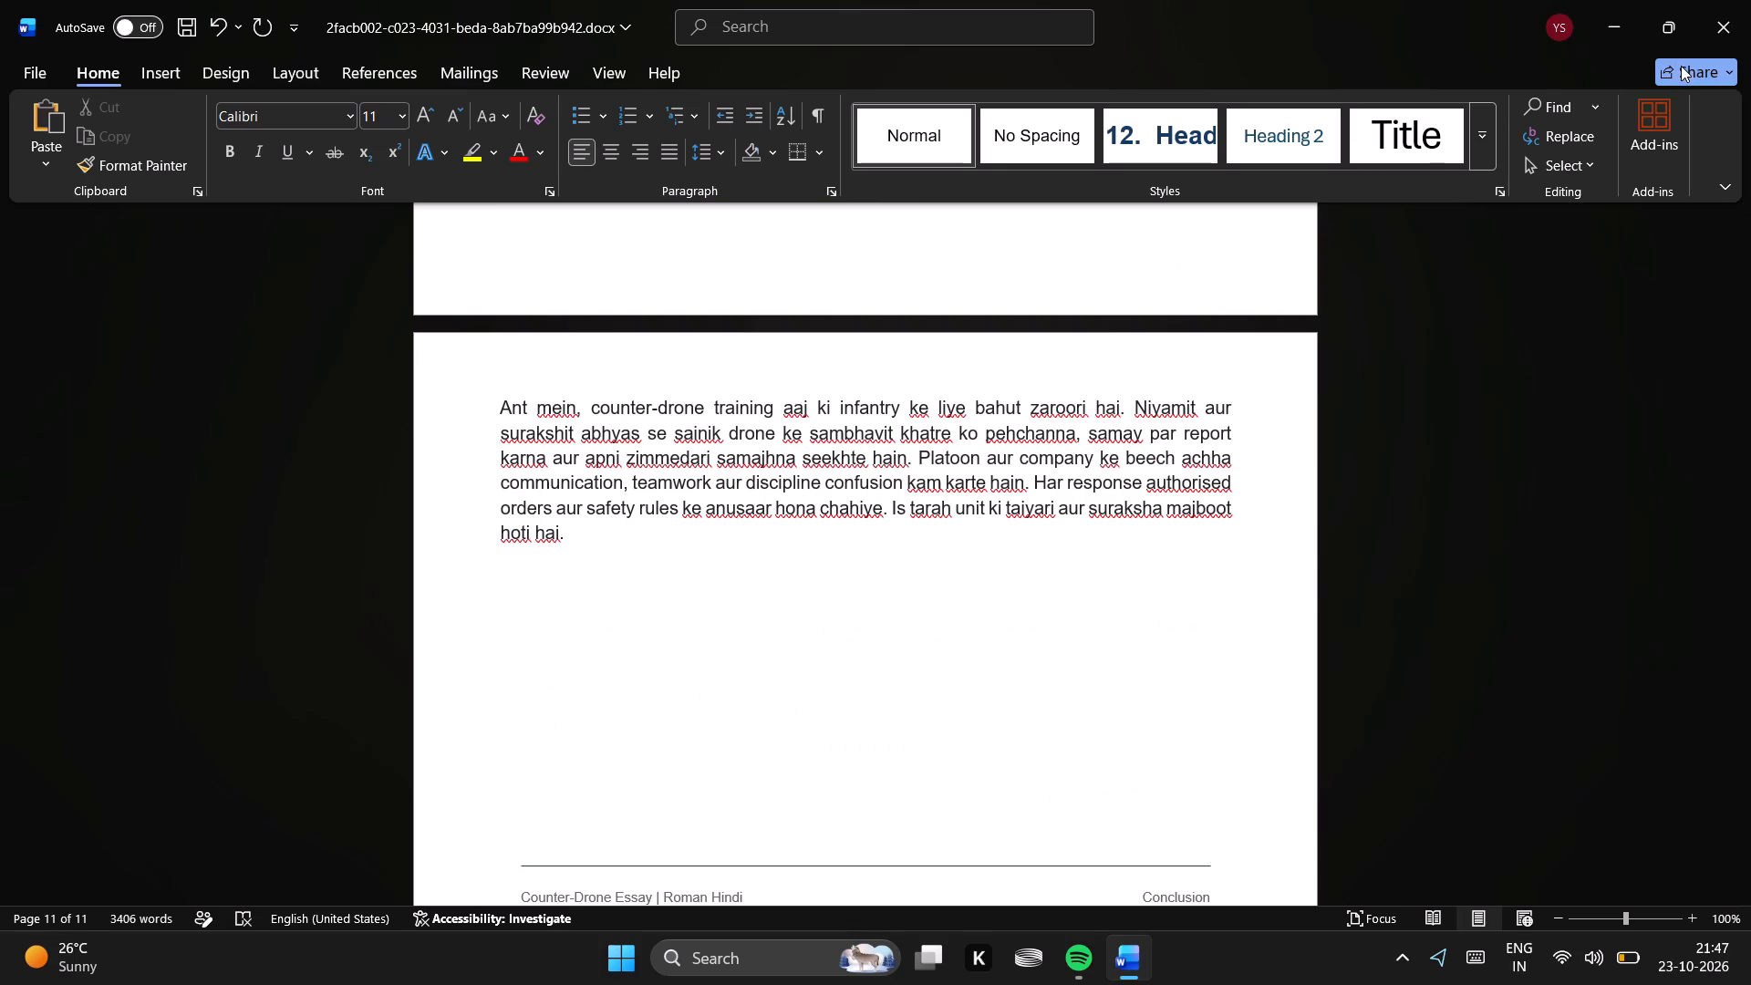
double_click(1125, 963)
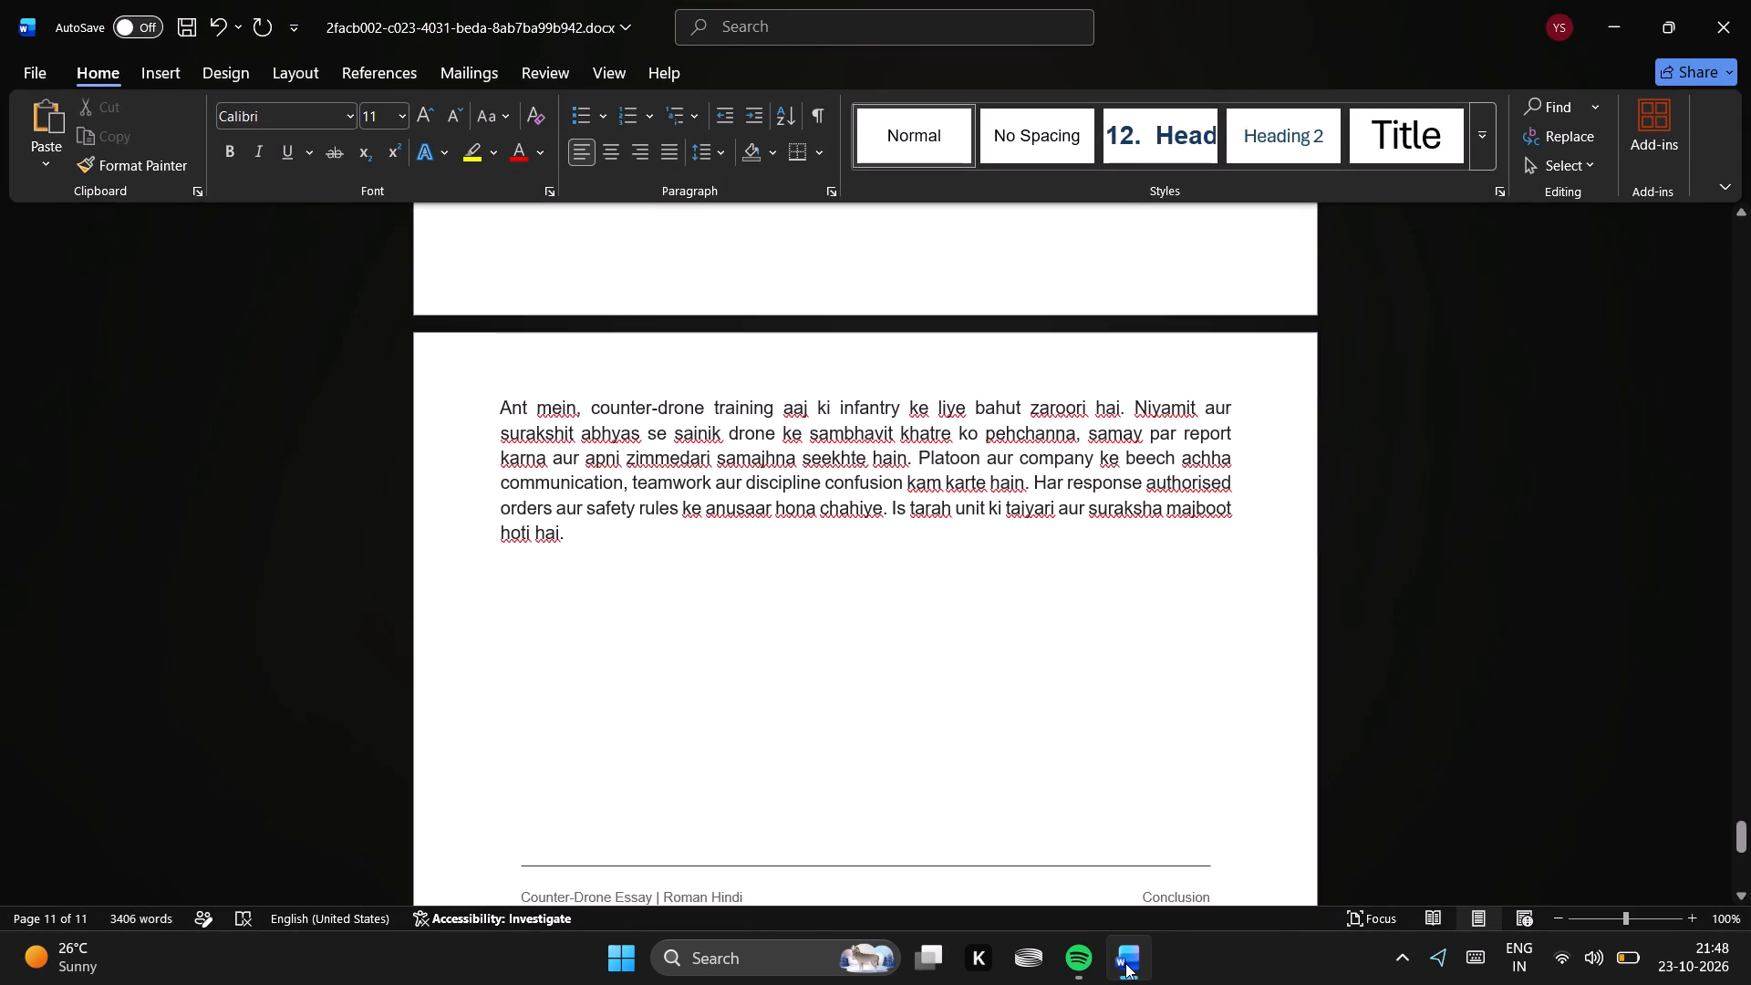
Review the essay backwards from the 'Ant mein' conclusion to the page with the 'Active Measures aur Passive Measures' paragraph.
key(Up)
key(Up)
key(Up)
key(Up)
key(Up)
key(Up)
key(Up)
key(Up)
key(Up)
key(Up)
key(Up)
key(Up)
key(Up)
key(Up)
key(Up)
key(Up)
key(Up)
key(Up)
key(Up)
key(Up)
key(Up)
key(Up)
key(Up)
key(Up)
key(Up)
key(Up)
key(Up)
key(Up)
key(Up)
key(Up)
key(Up)
key(Up)
key(Up)
key(Up)
key(Up)
key(Up)
key(Up)
key(Up)
key(Up)
key(Up)
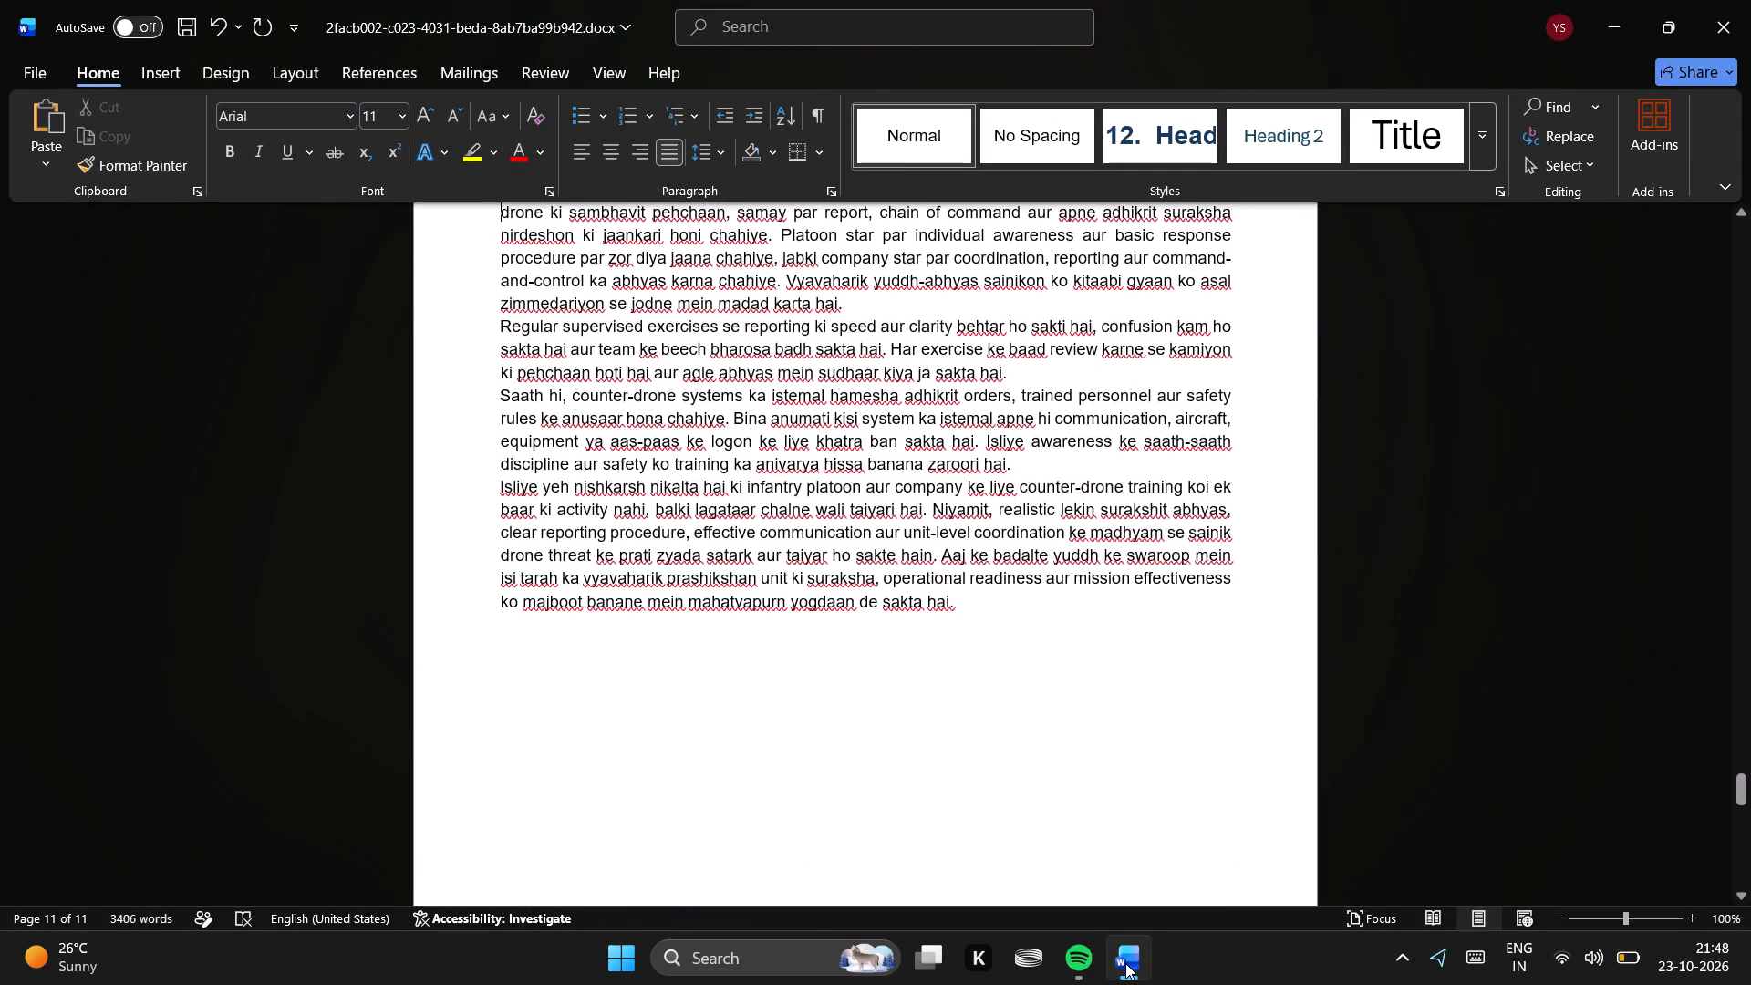
key(Up)
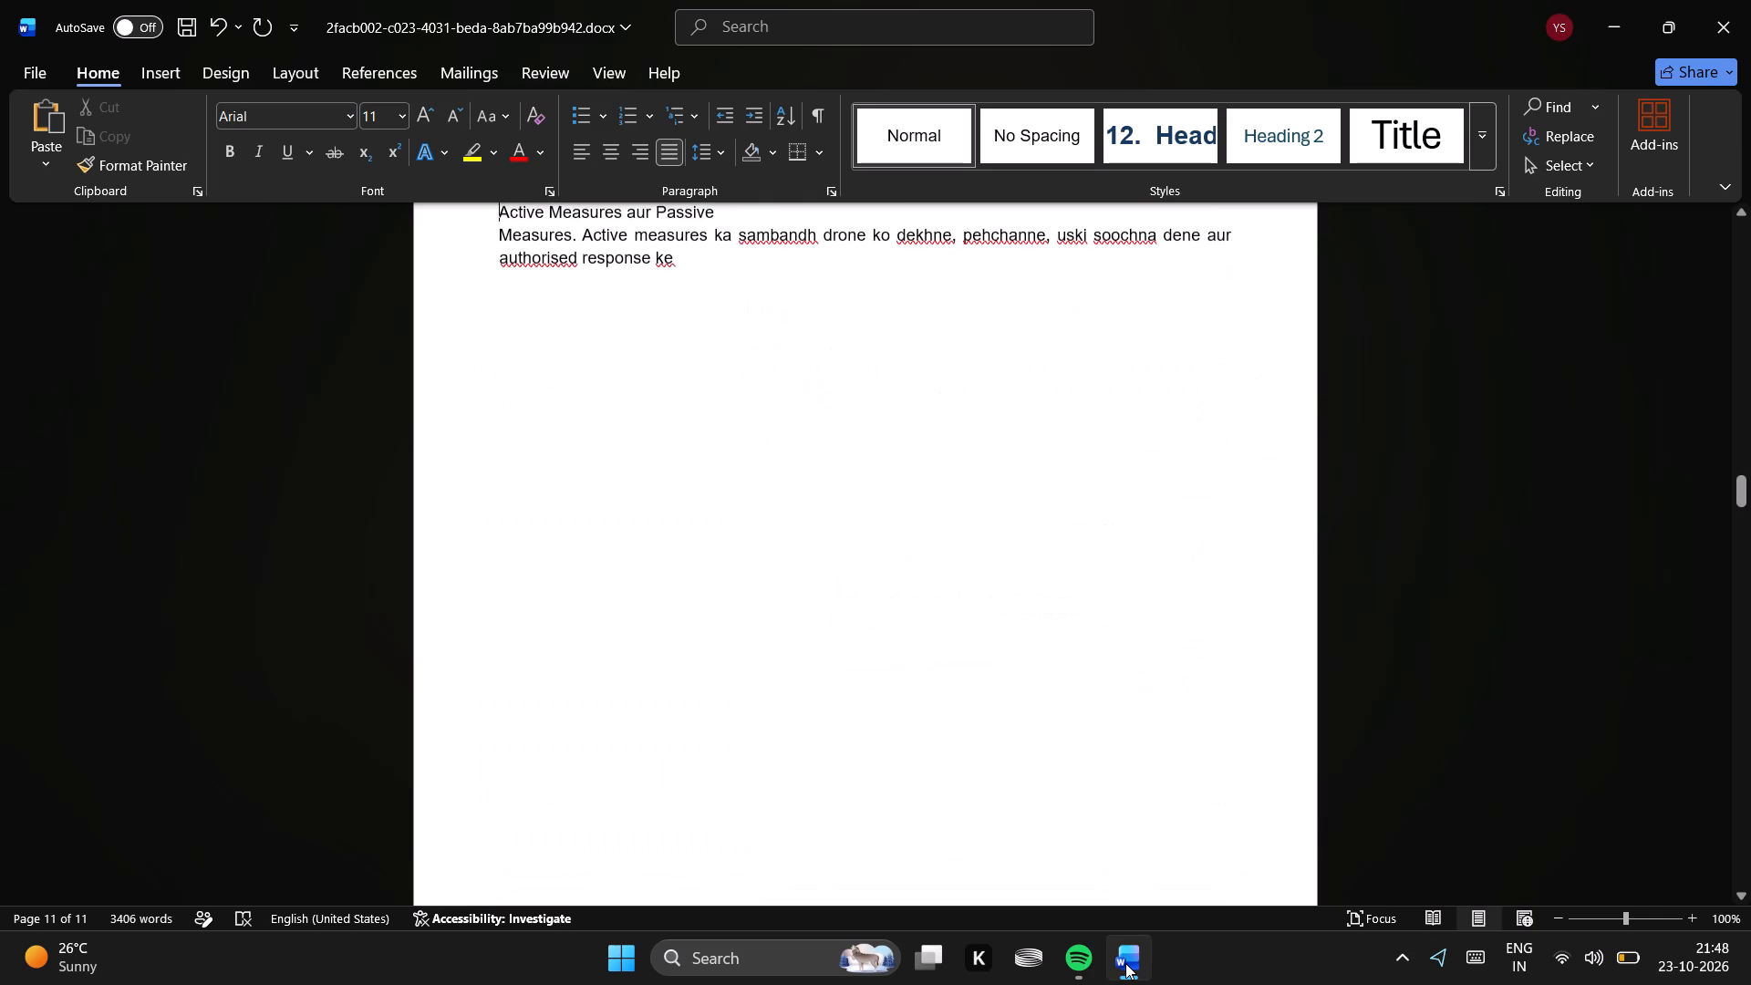
Review the essay forwards from the 'Active Measures aur Passive Measures' paragraph to the conclusion and footer on the last page.
key(Down)
key(Down)
key(Down)
key(Down)
key(Down)
key(Down)
key(Down)
key(Down)
key(Down)
key(Down)
key(Down)
key(Down)
key(Down)
key(Down)
key(Down)
key(Down)
key(Down)
key(Down)
key(Down)
key(Down)
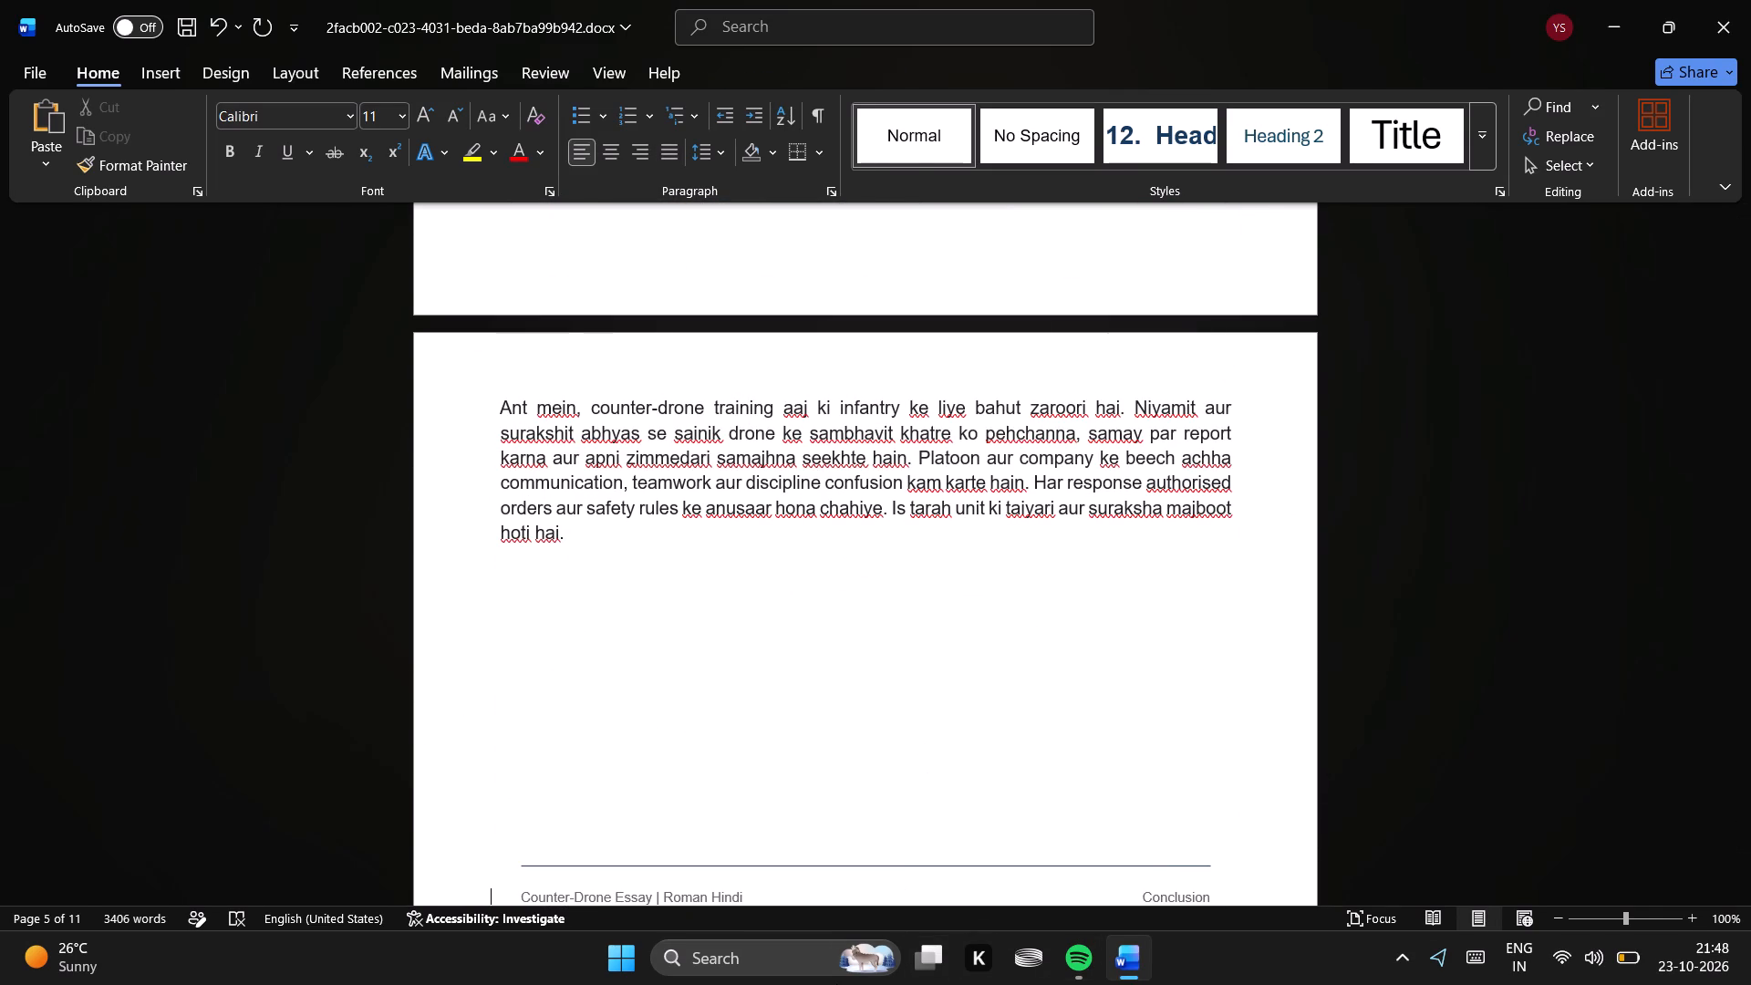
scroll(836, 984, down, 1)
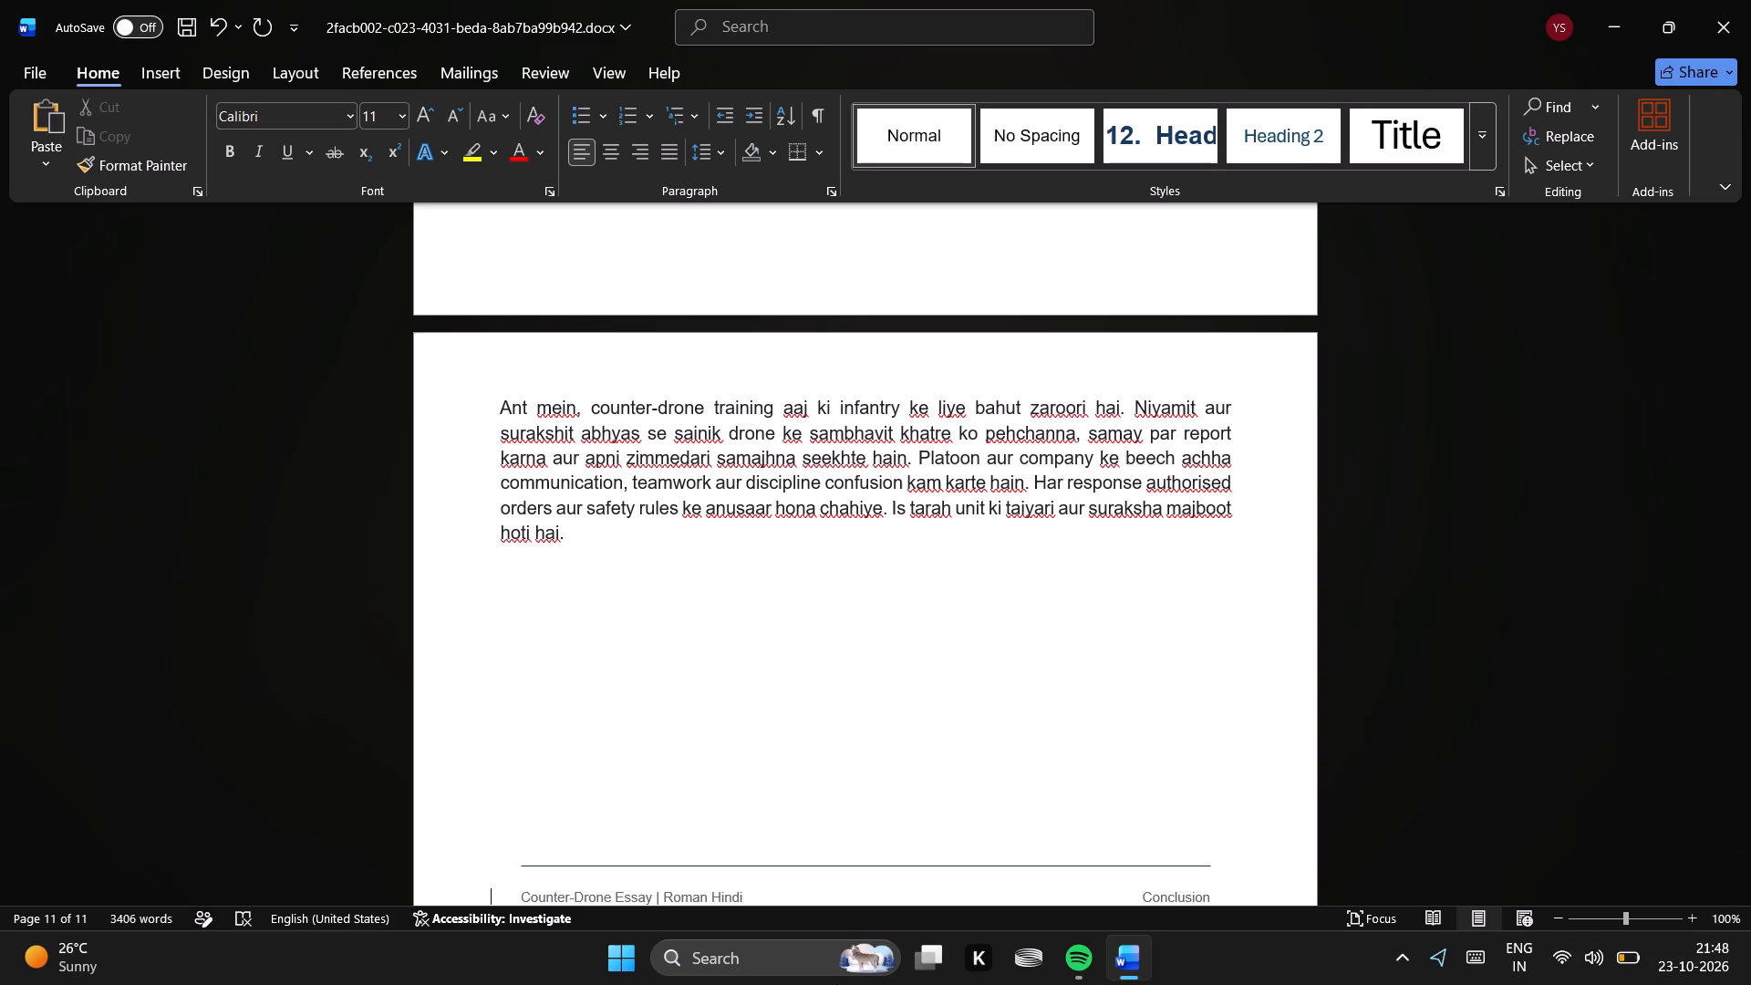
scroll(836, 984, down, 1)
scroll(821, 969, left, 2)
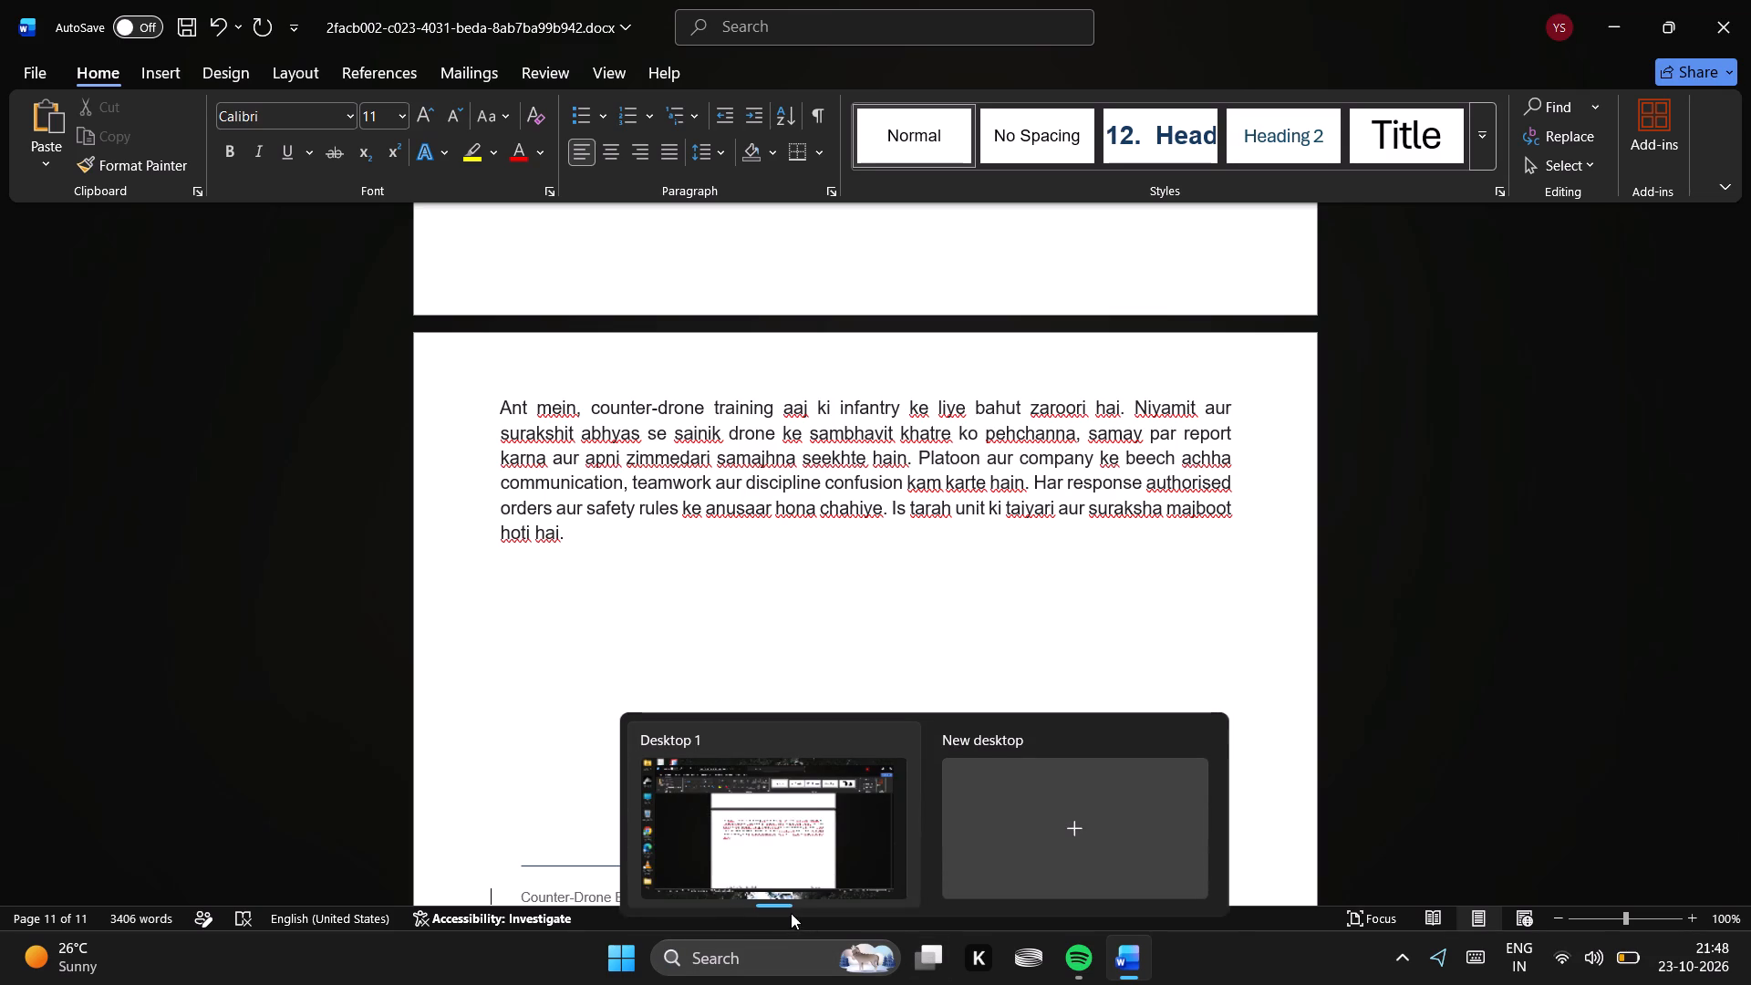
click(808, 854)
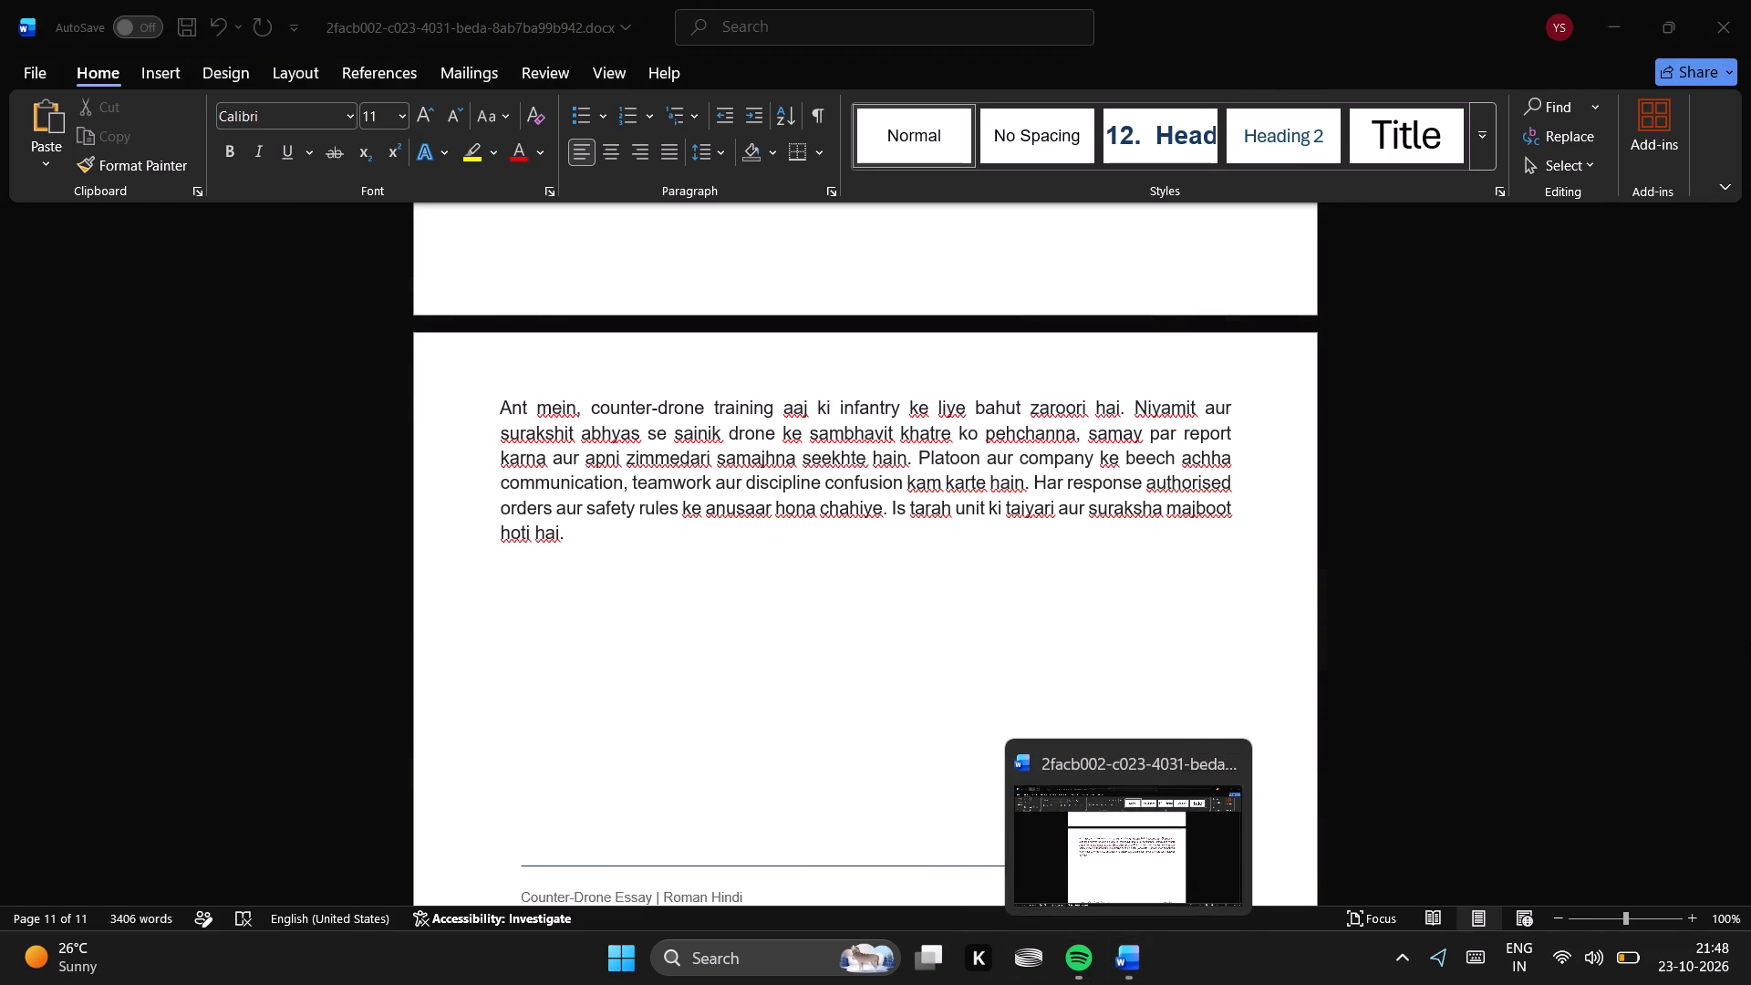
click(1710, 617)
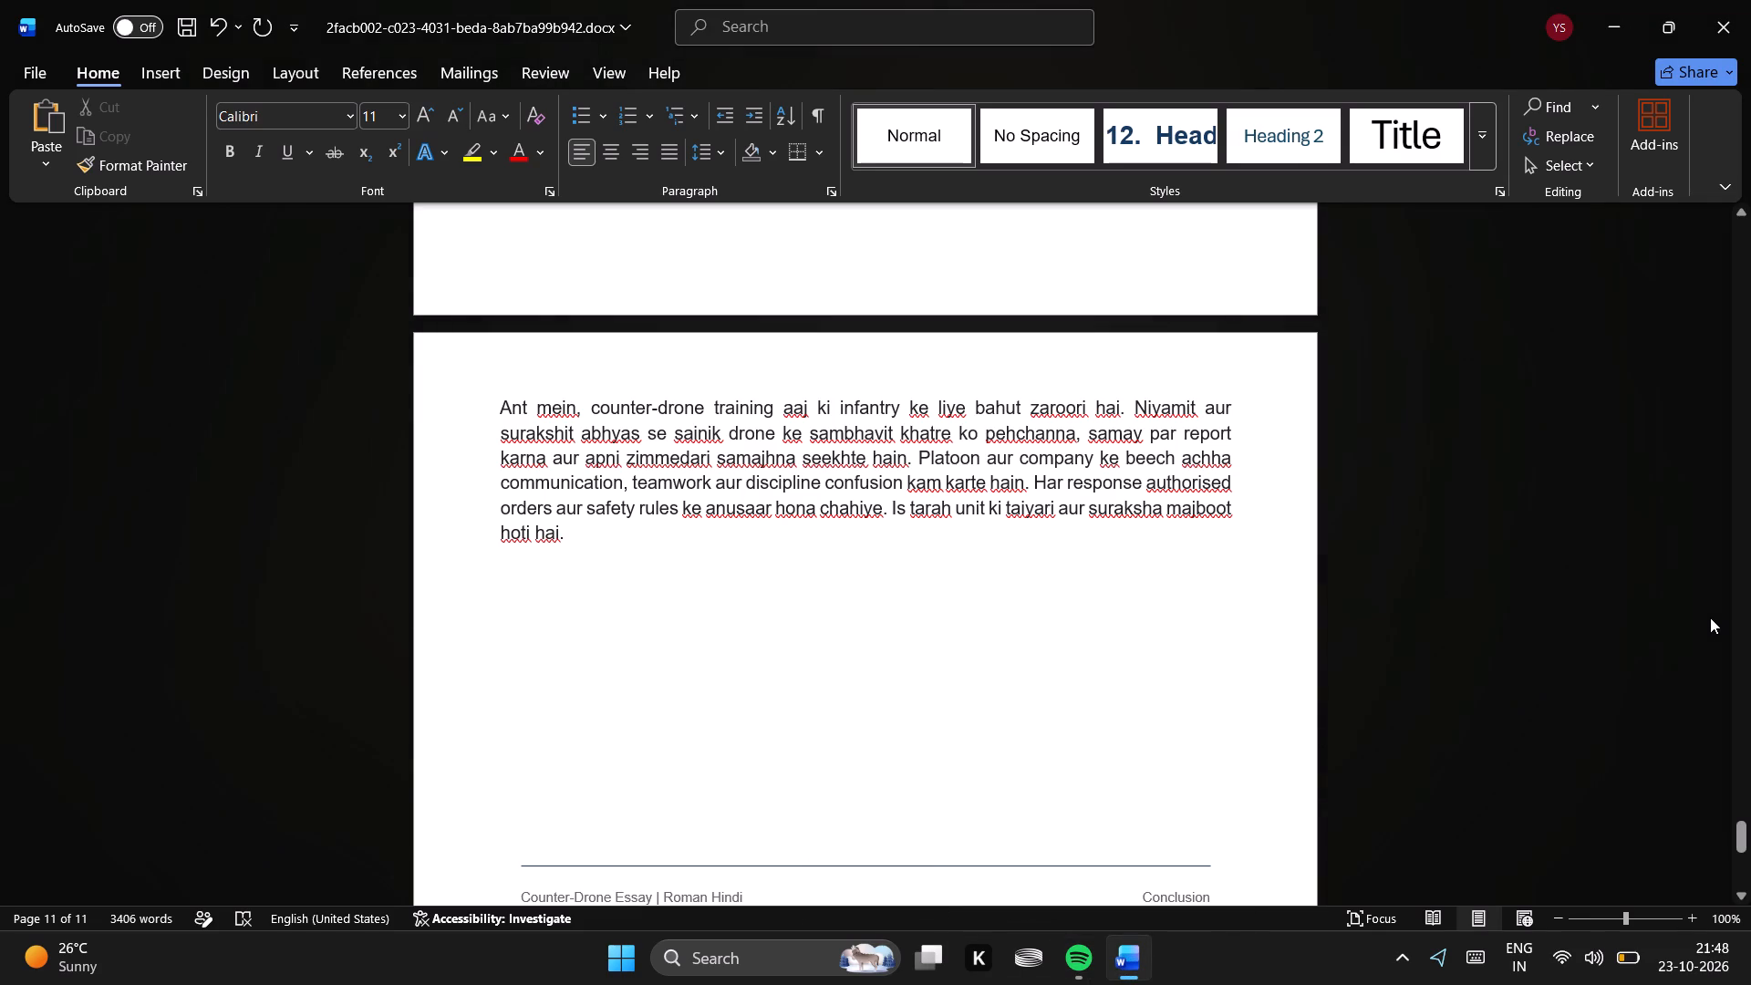